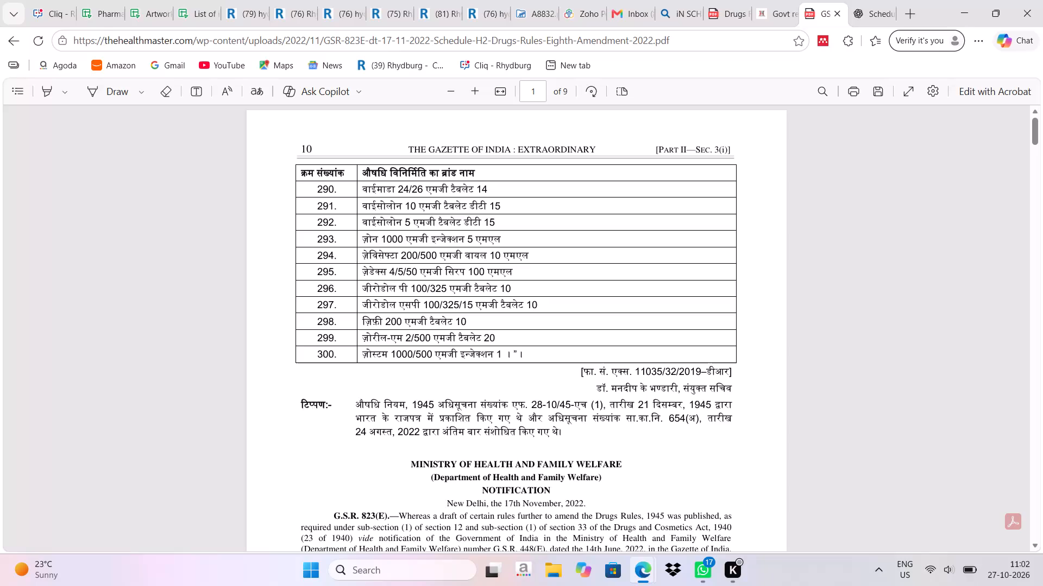
Copy AXCER 90 MG TABLET 14 from the gazette's Schedule H2 list and run a web image search for it in a new tab.
scroll(445, 397, "down", 6)
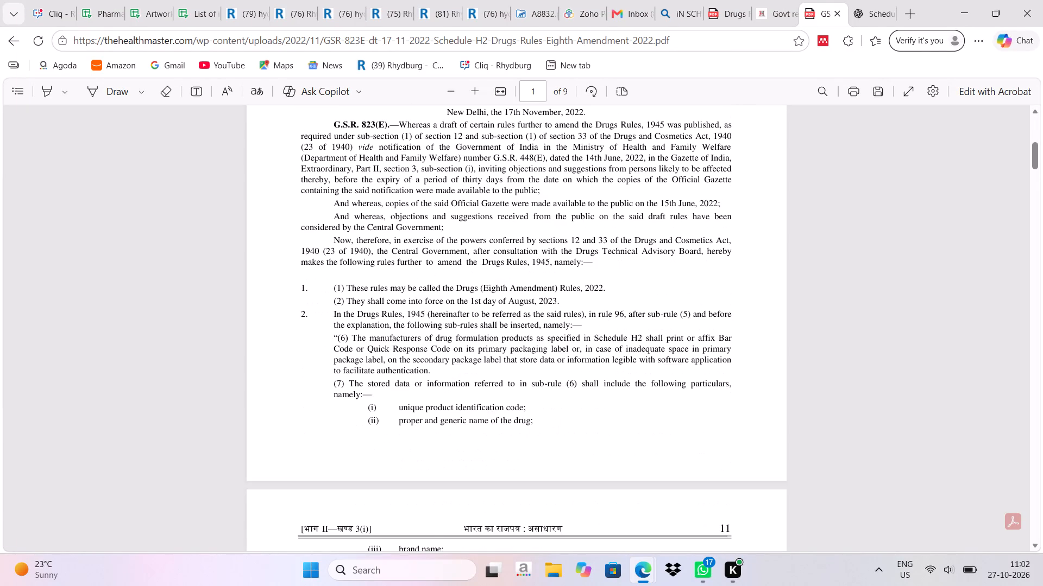
scroll(431, 391, "down", 3)
scroll(435, 463, "down", 4)
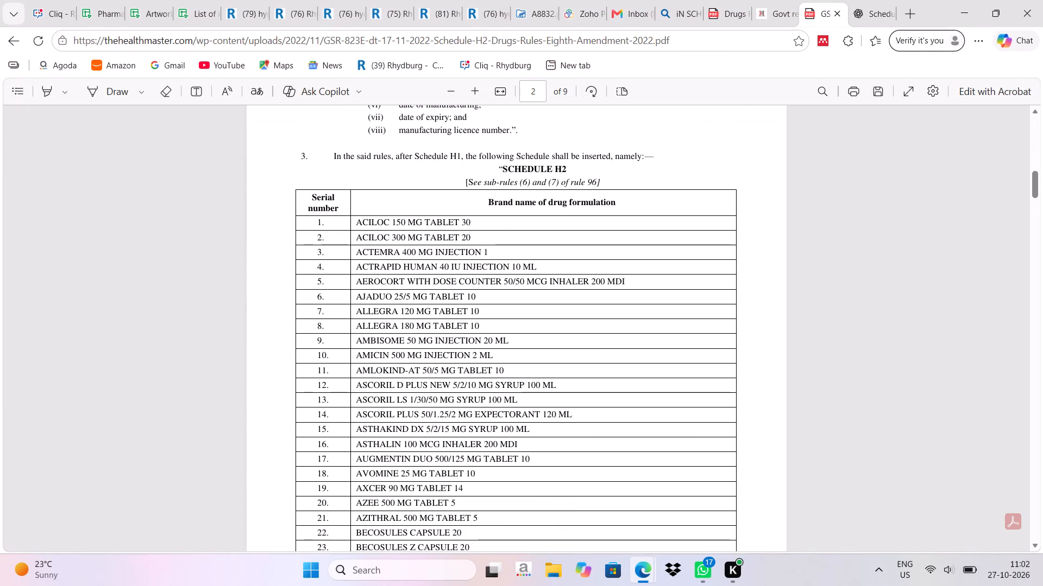
scroll(417, 474, "down", 1)
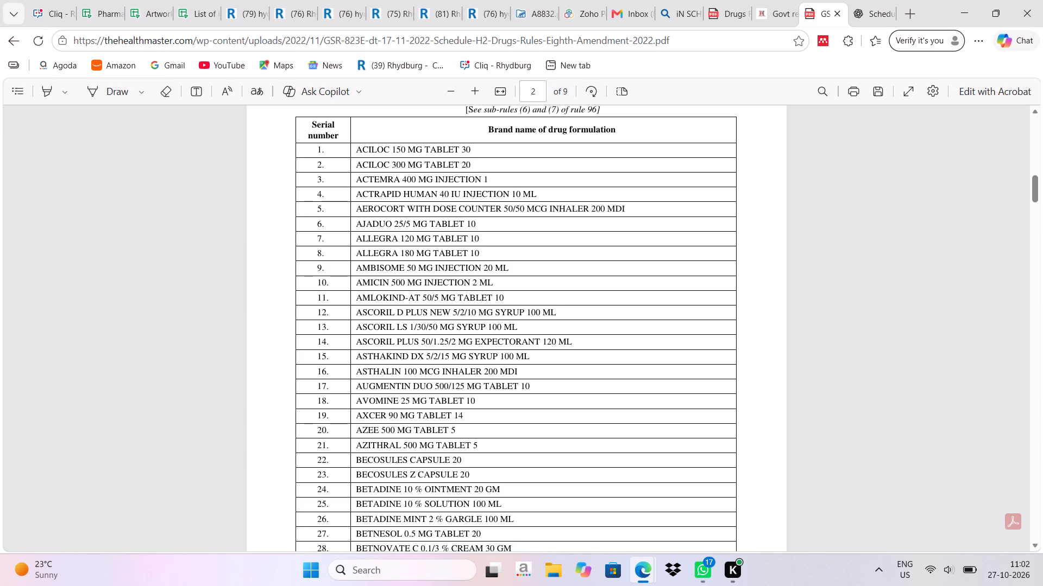
left_click_drag(355, 411, 461, 417)
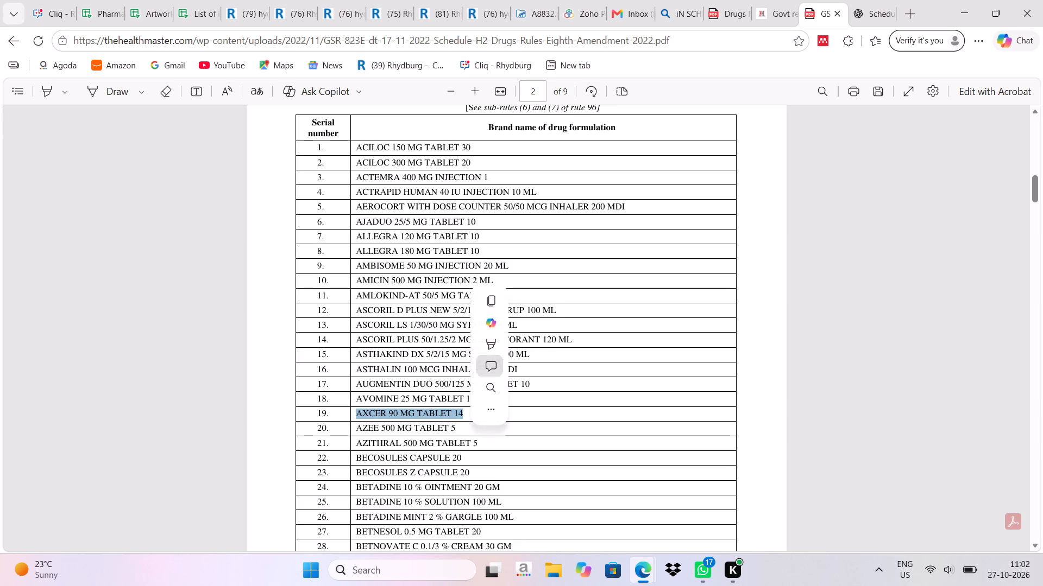
left_click(492, 297)
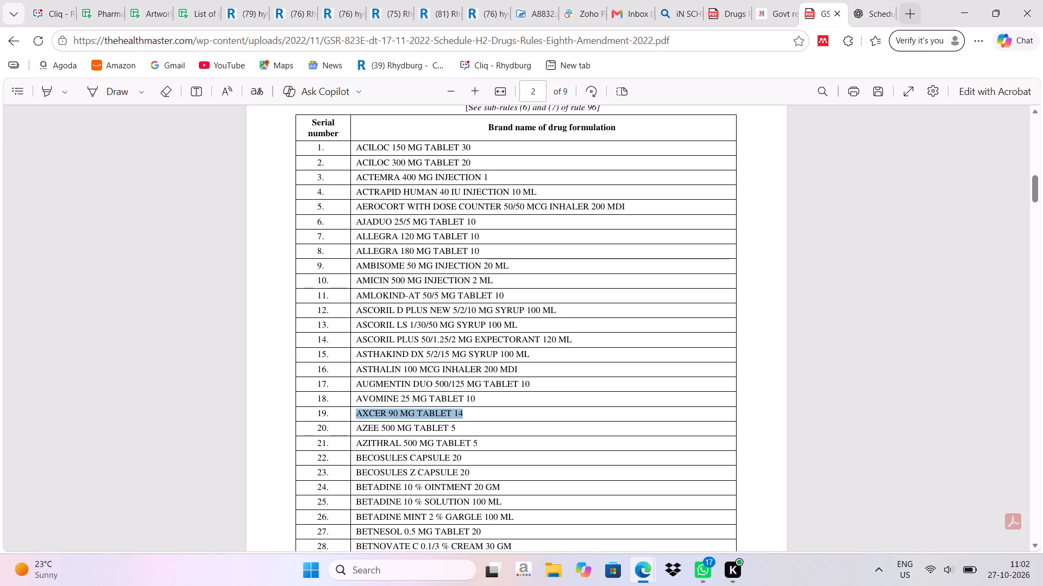
left_click(907, 9)
key("ctrl+v")
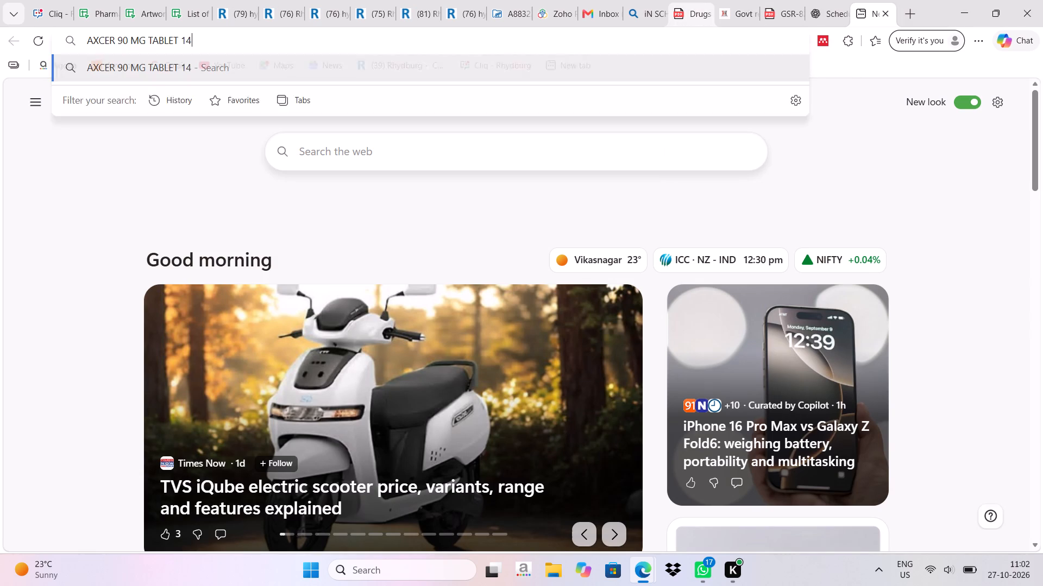
key("Return")
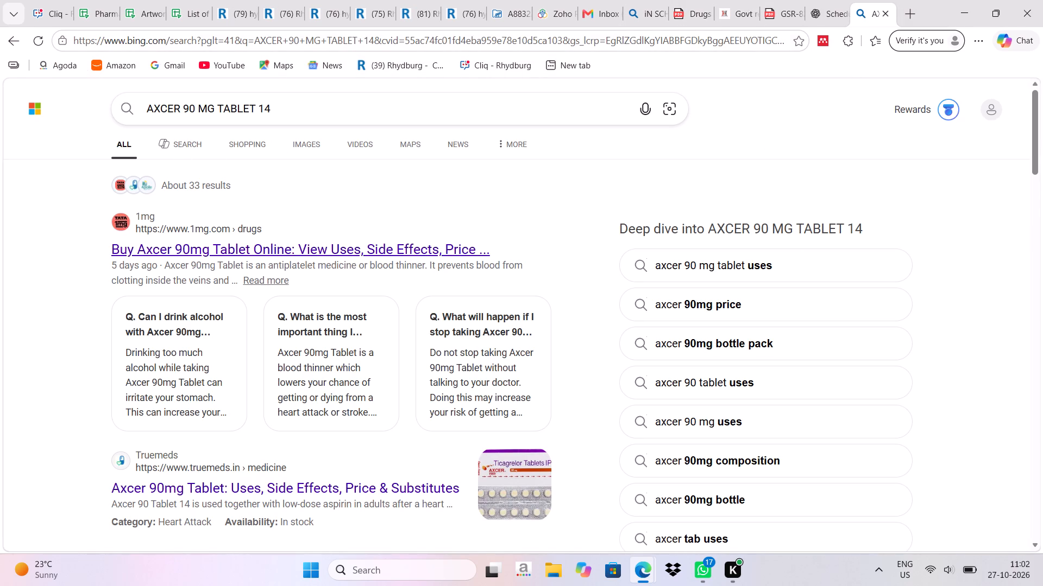
left_click(297, 142)
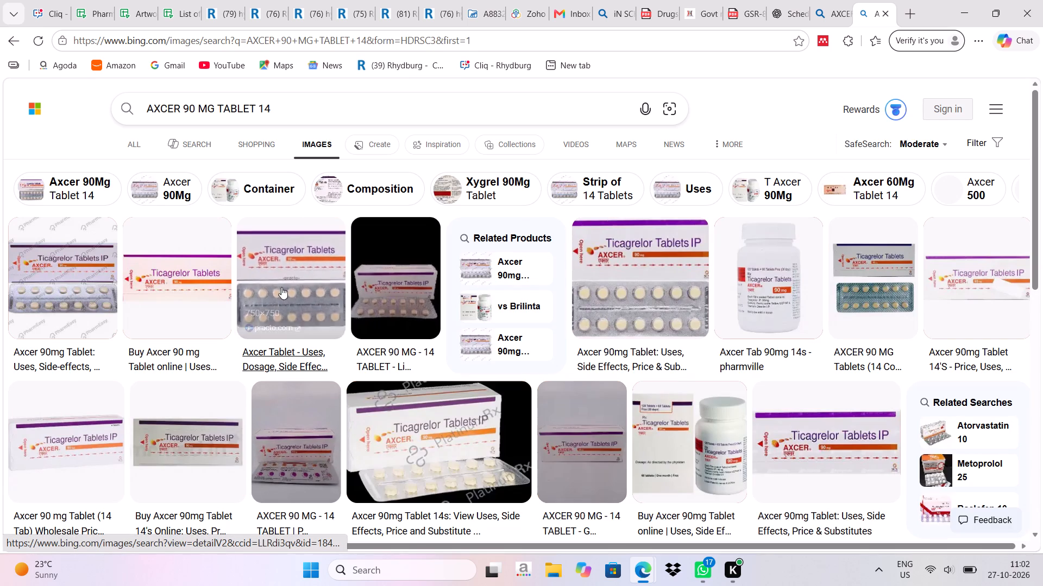
Examine the Axcer 90 mg carton photos in the image results, checking the text and codes printed on the packs.
scroll(525, 471, "down", 3)
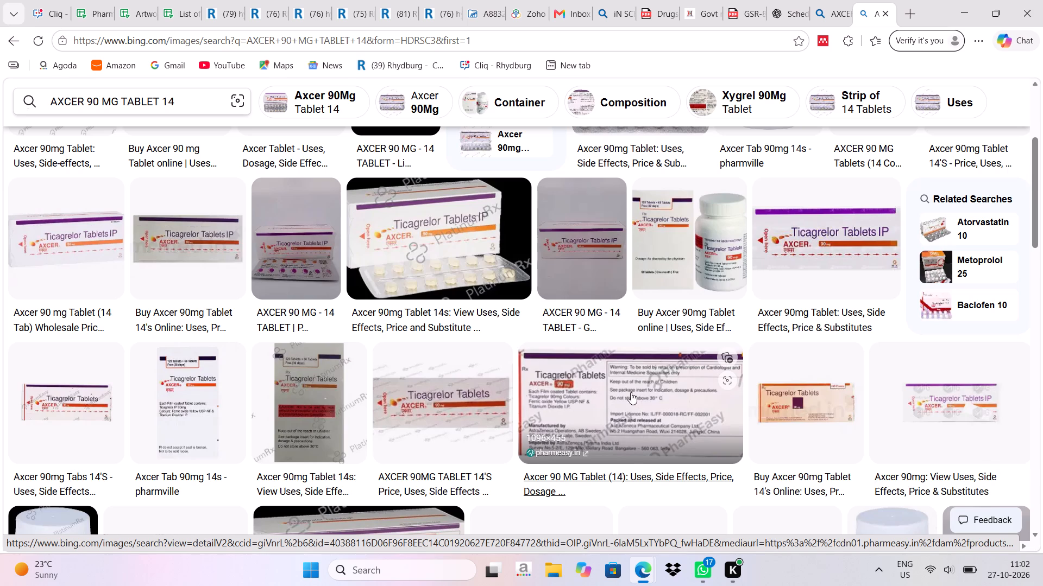
scroll(637, 408, "down", 1)
scroll(780, 374, "down", 1)
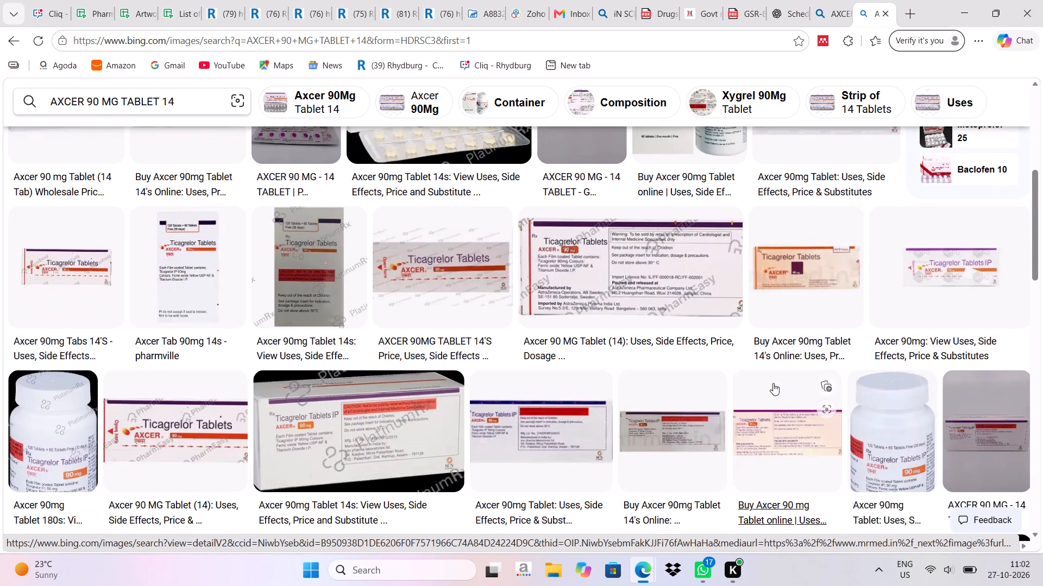
left_click(688, 437)
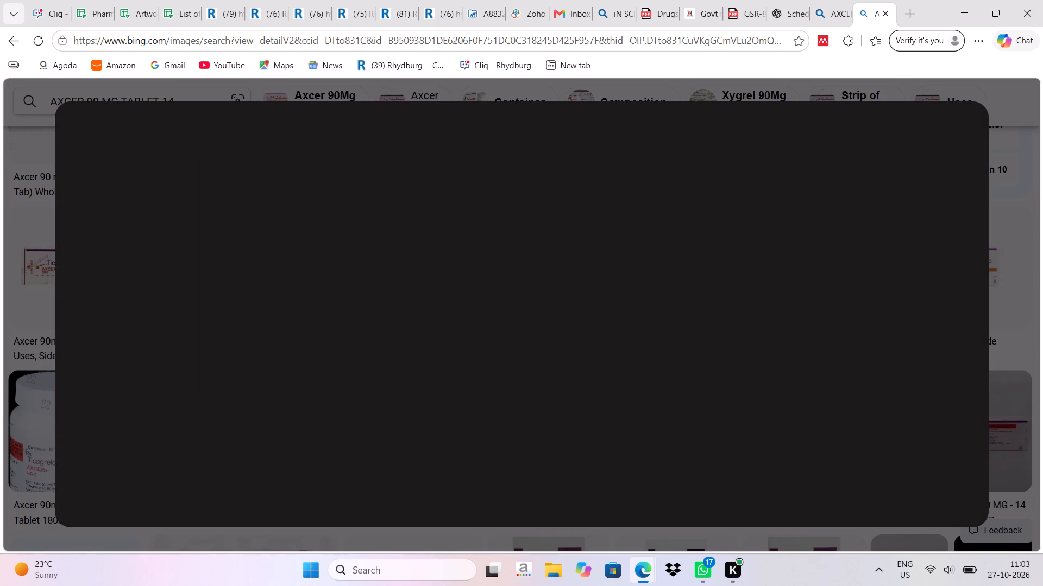
double_click(336, 299)
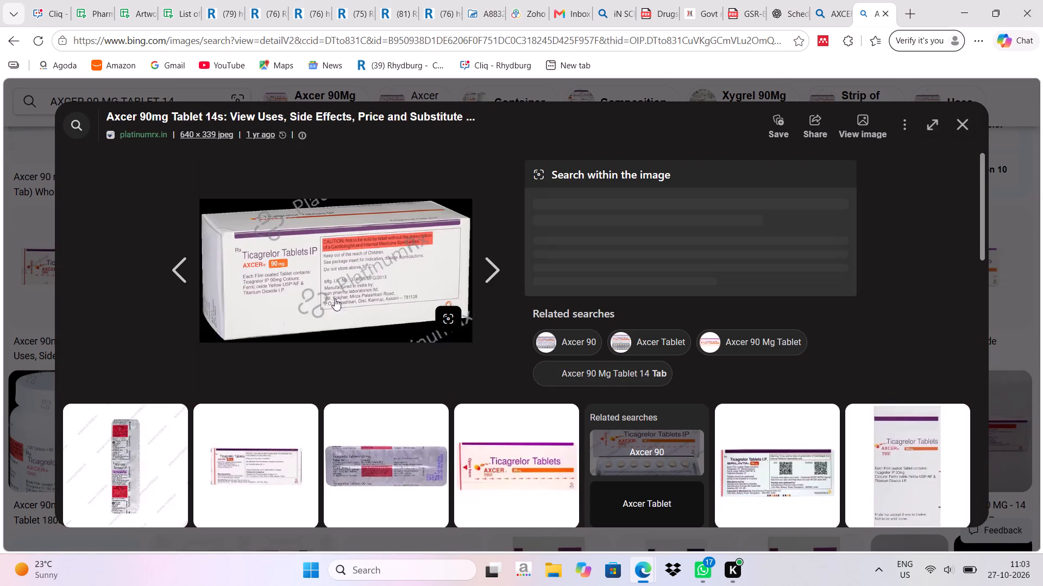
left_click(489, 265)
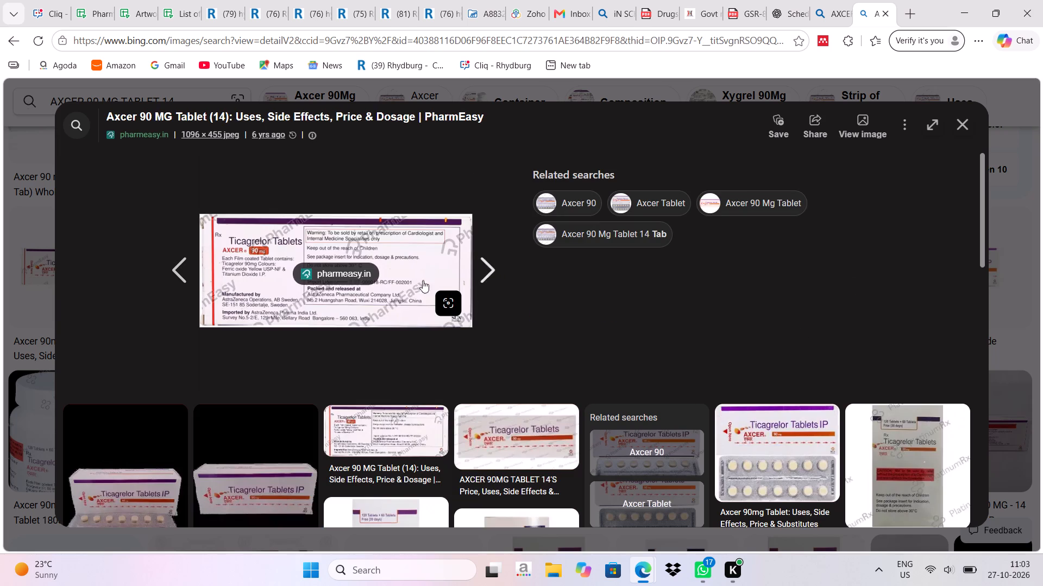
left_click(480, 269)
left_click(480, 269)
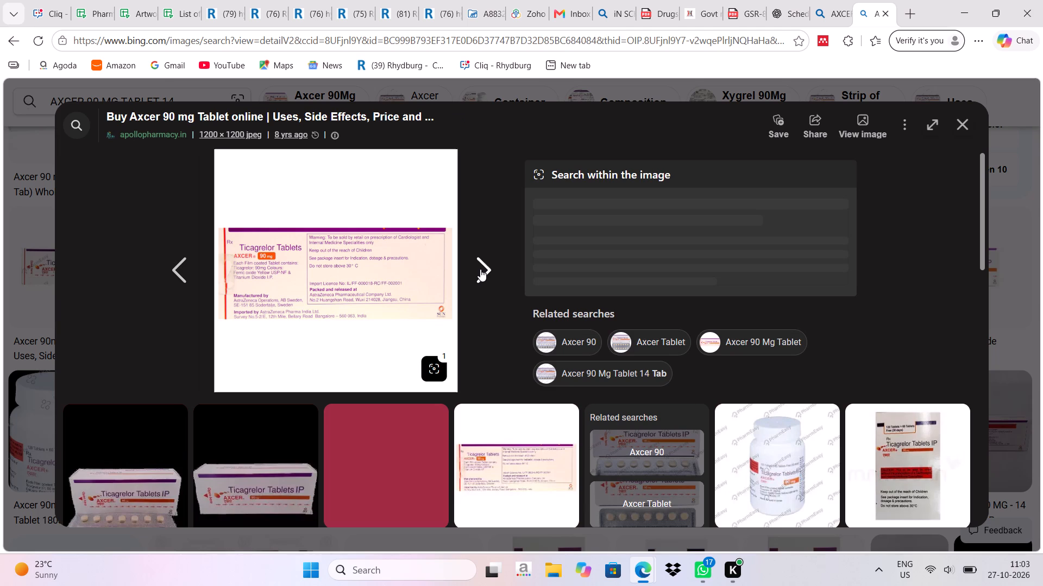
Examine the Axcer 180-tablet carton image and its related pack photos, including the enlarged Aidgrel 90 strip.
left_click(913, 470)
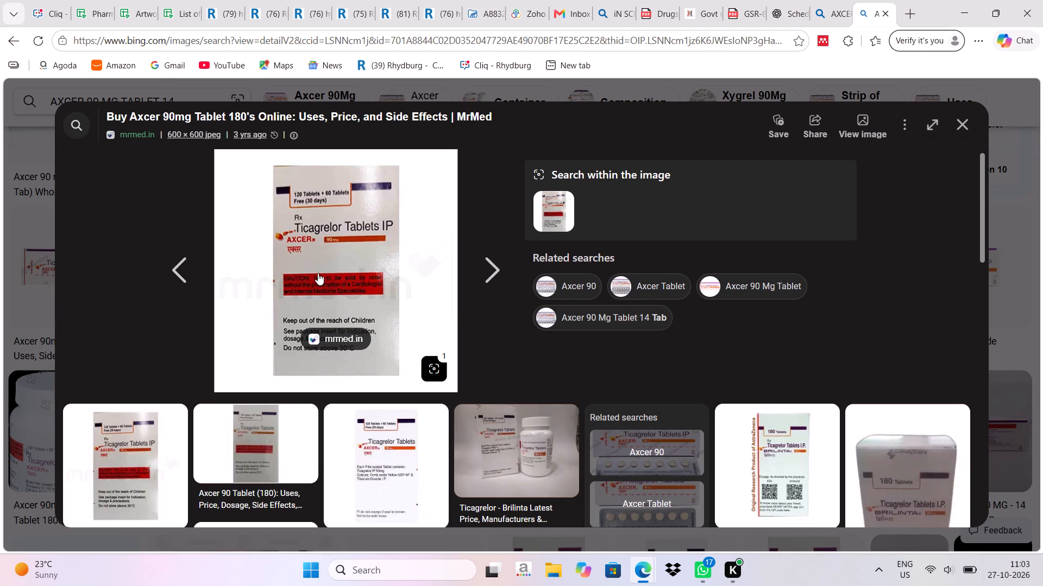
scroll(762, 434, "down", 3)
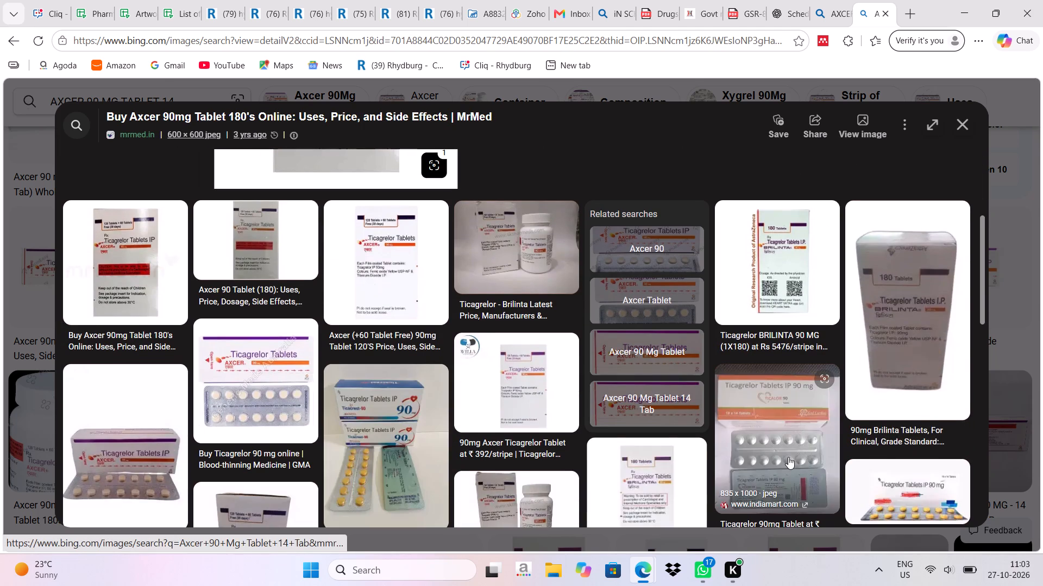
scroll(786, 461, "down", 2)
scroll(255, 436, "down", 2)
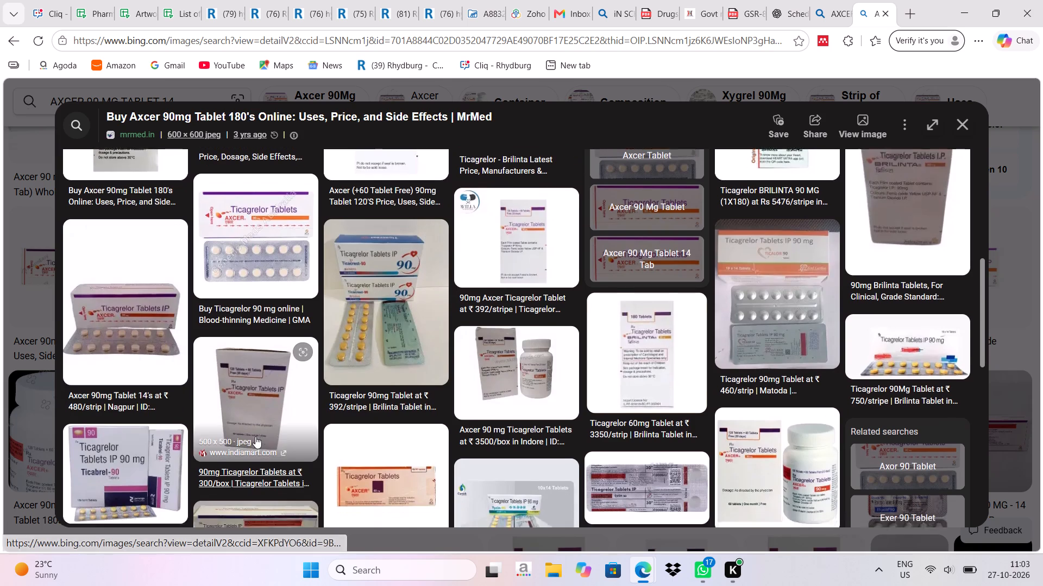
scroll(253, 443, "down", 1)
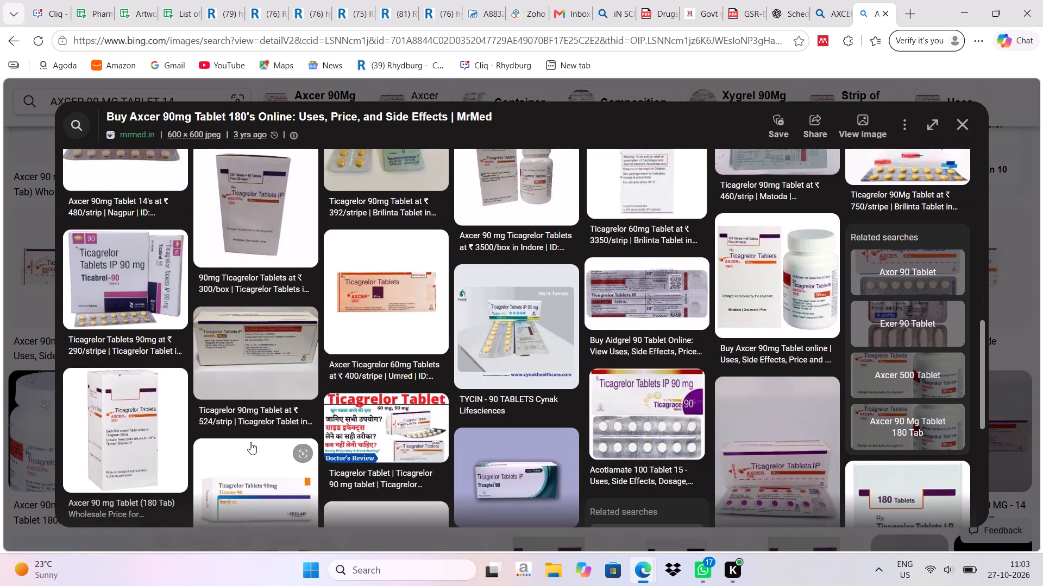
left_click(628, 301)
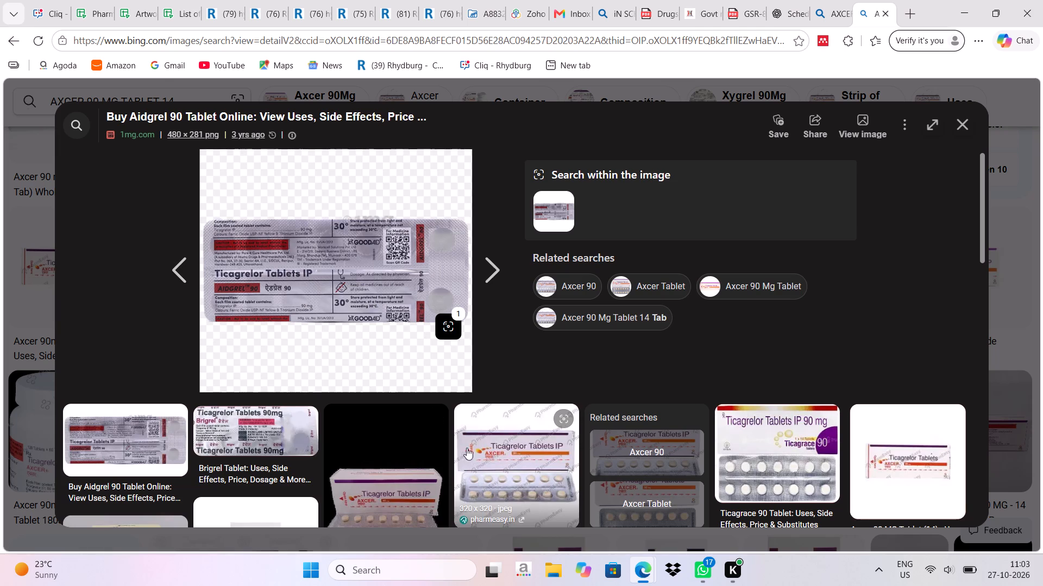
scroll(366, 451, "down", 1)
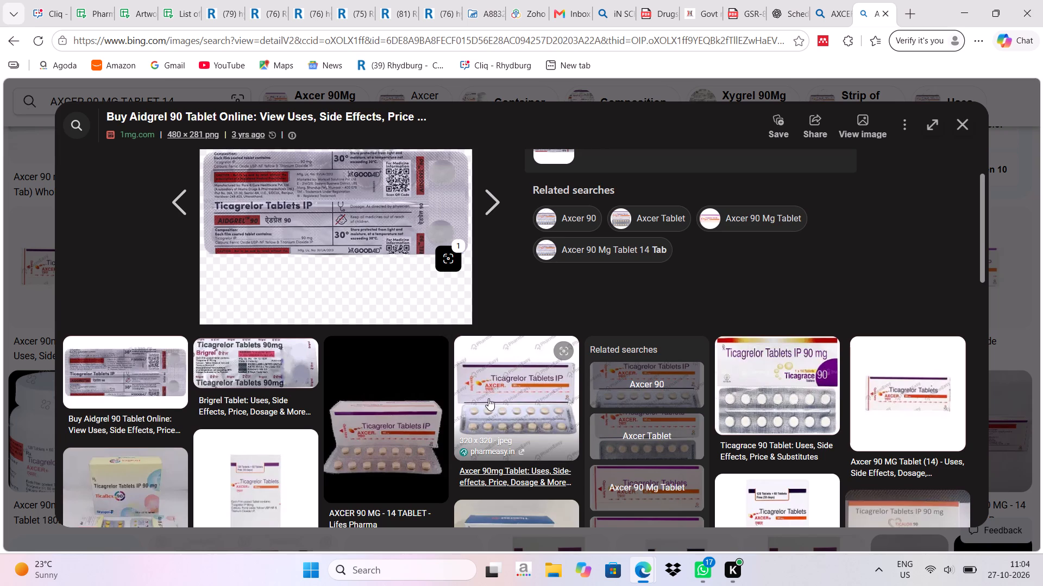
scroll(488, 398, "up", 1)
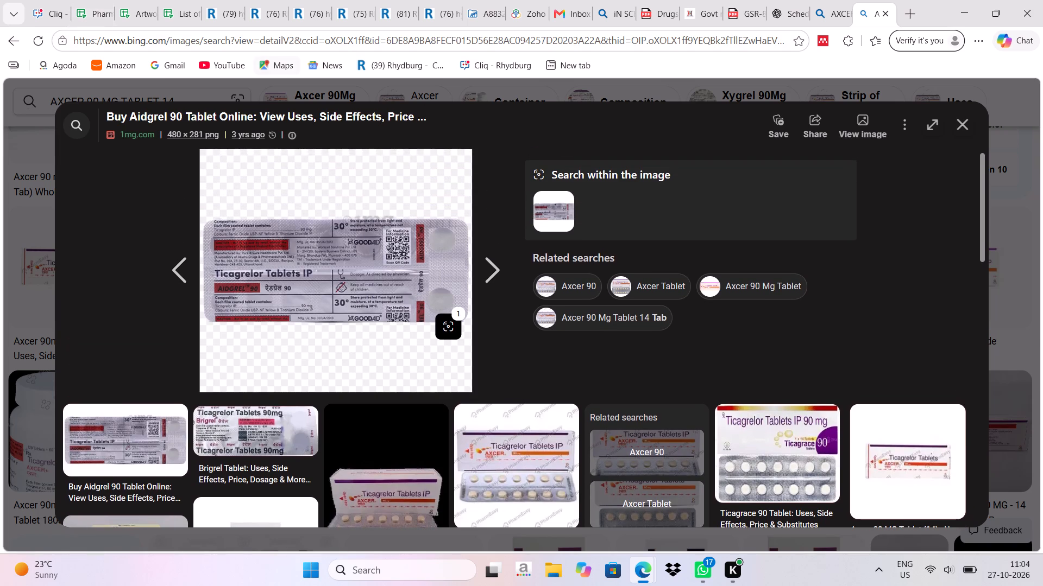
Switch to the Caliber Change Control MIS page and remove the "Pending" Pri Evaluation Status filter from the Change Control list.
left_click(224, 12)
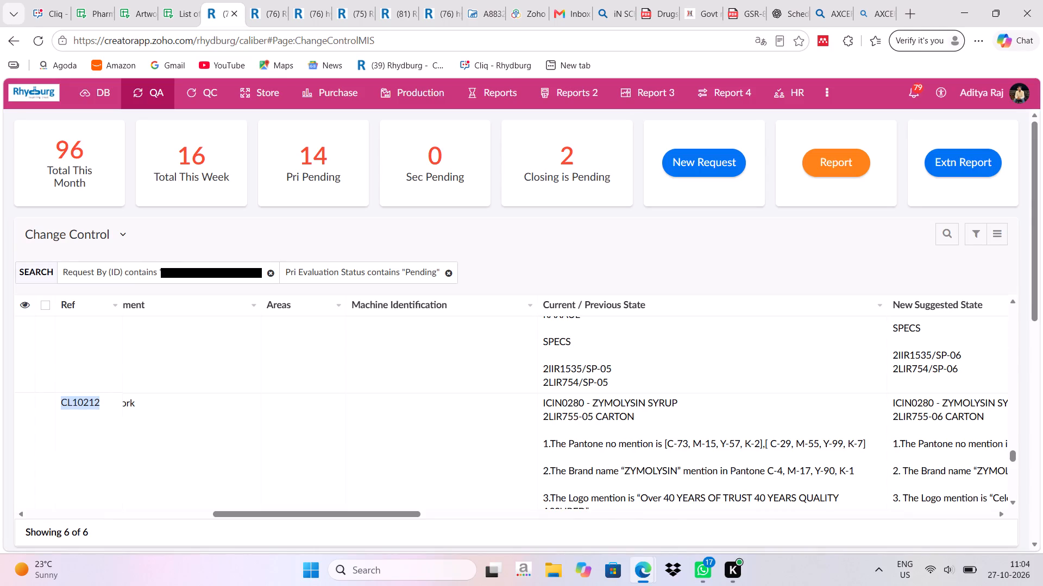
scroll(496, 414, "up", 5)
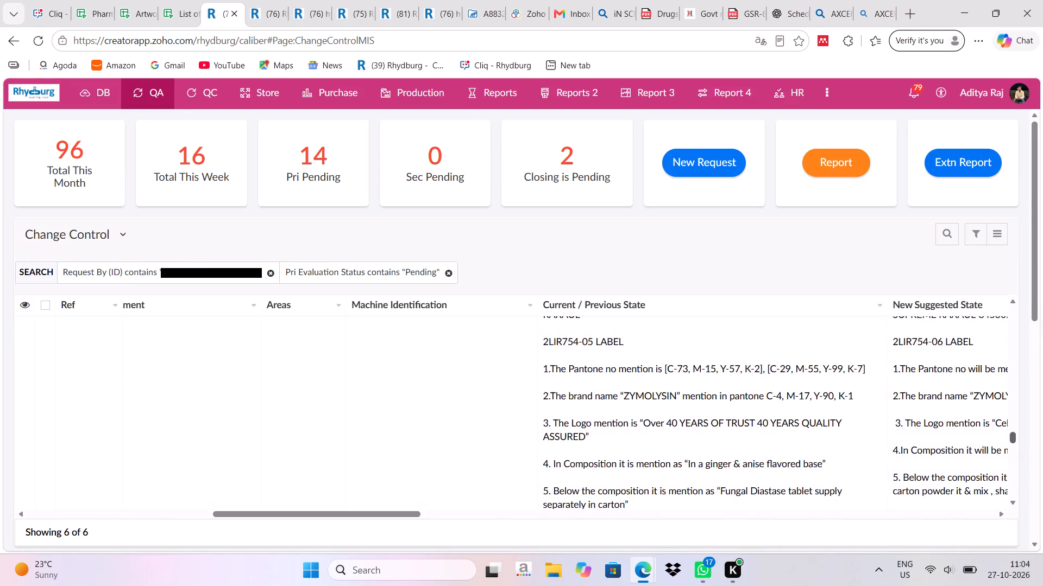
left_click_drag(1011, 438, 1025, 312)
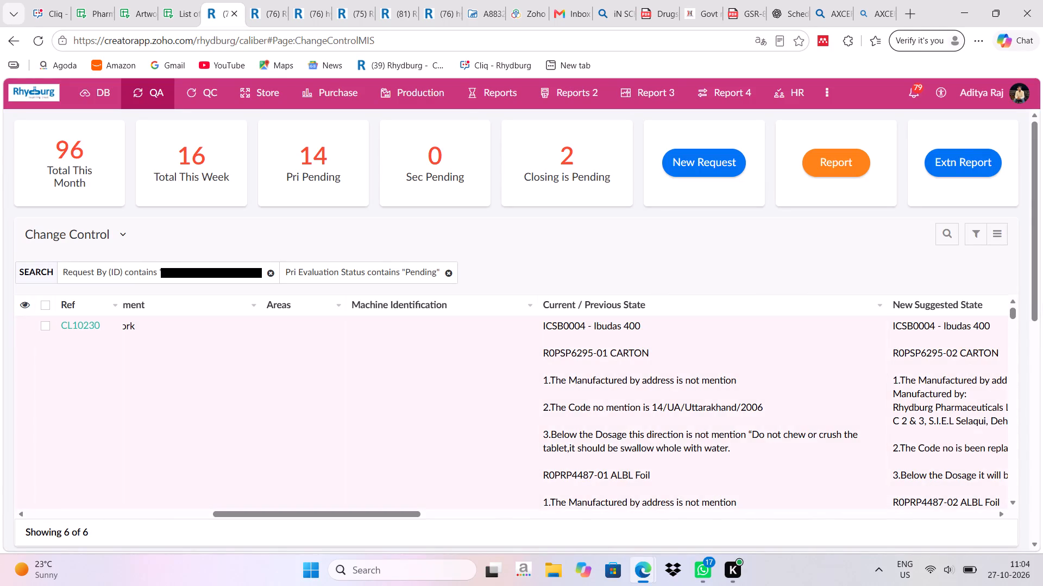
left_click(548, 306)
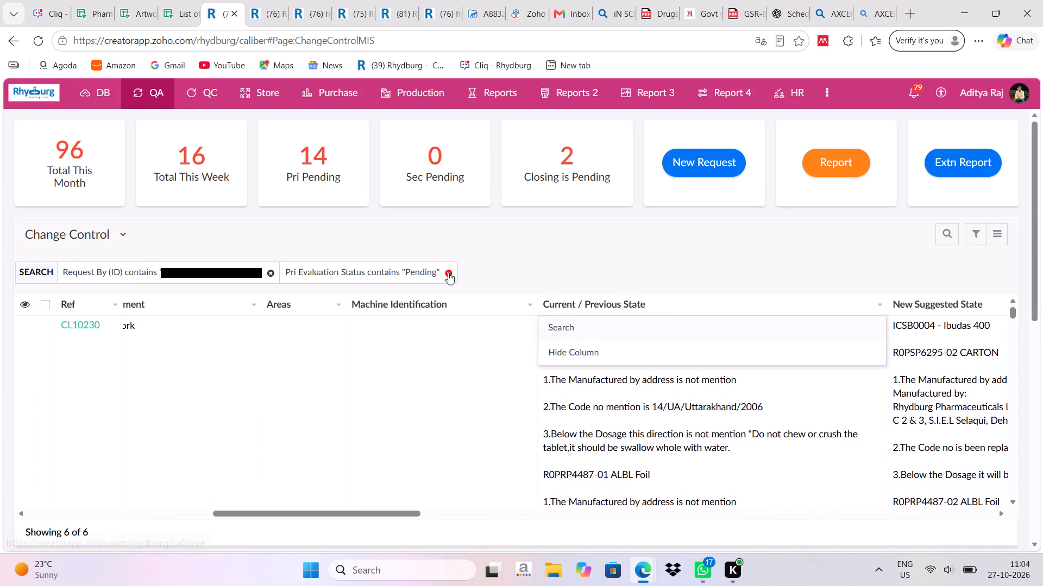
left_click(448, 272)
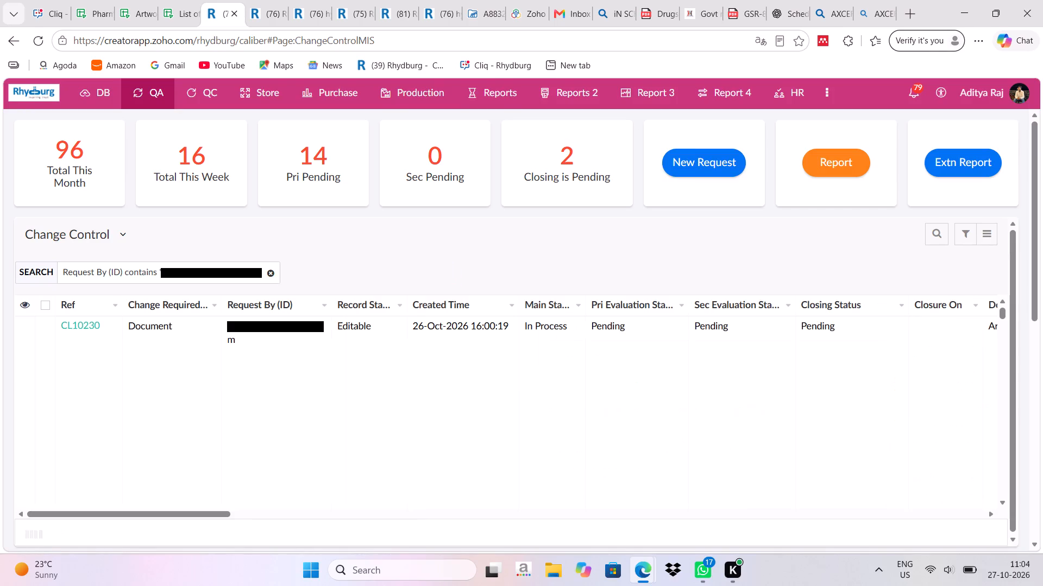
Filter the Change Control list to records whose Current / Previous State contains "BET".
scroll(712, 401, "left", 14)
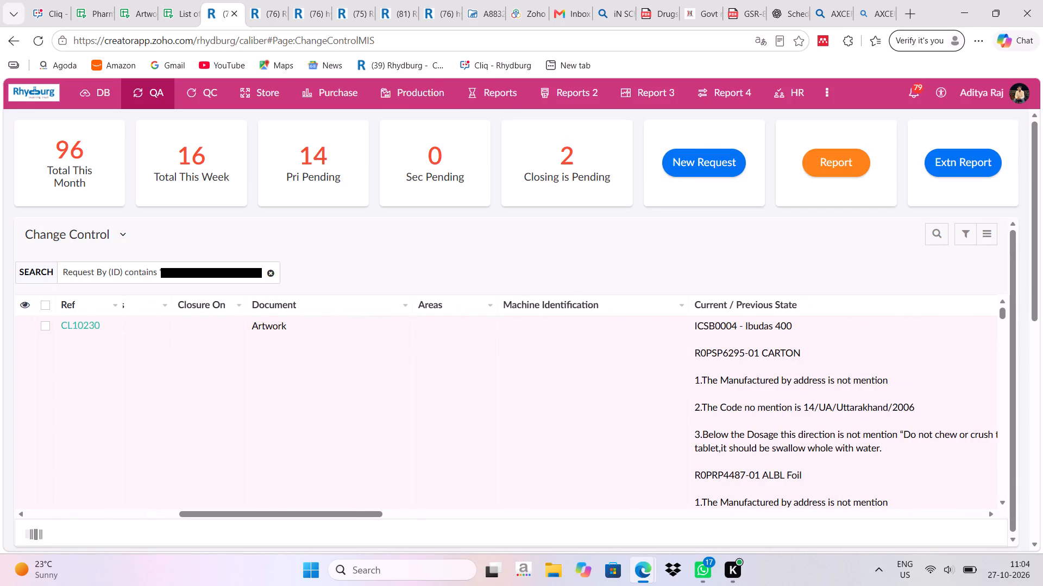
left_click(708, 305)
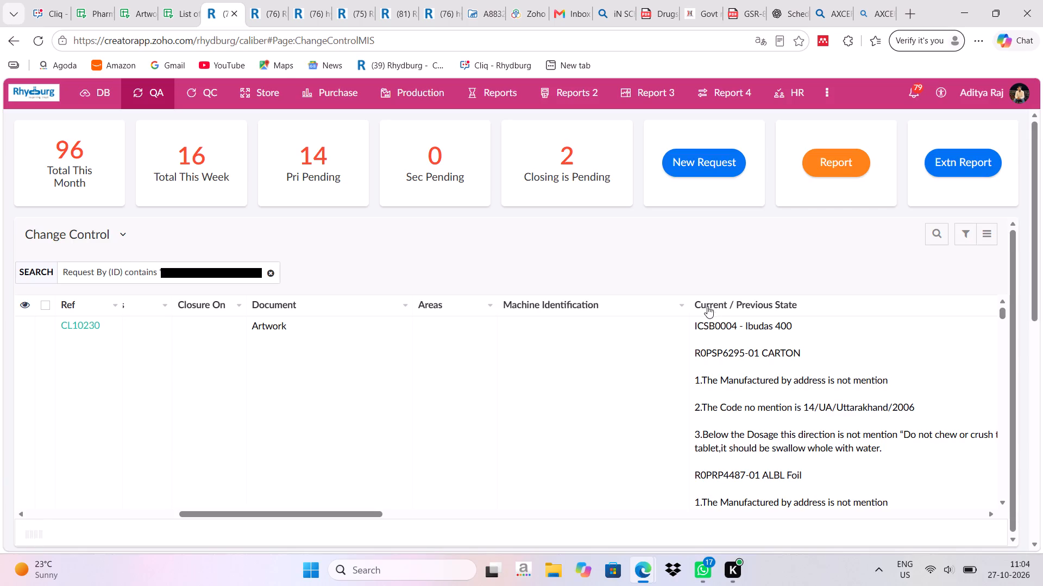
left_click(701, 304)
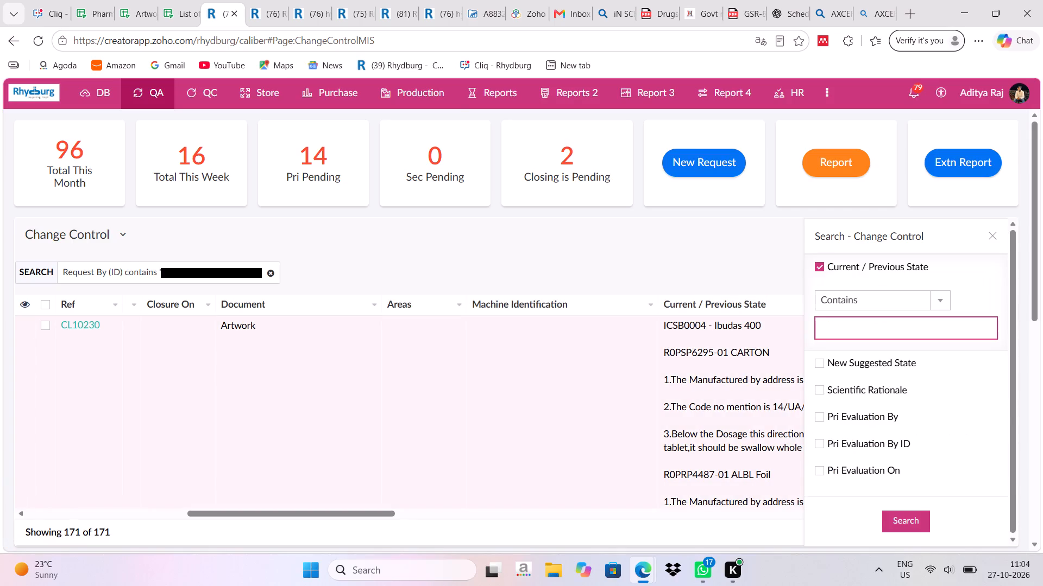
type("BET")
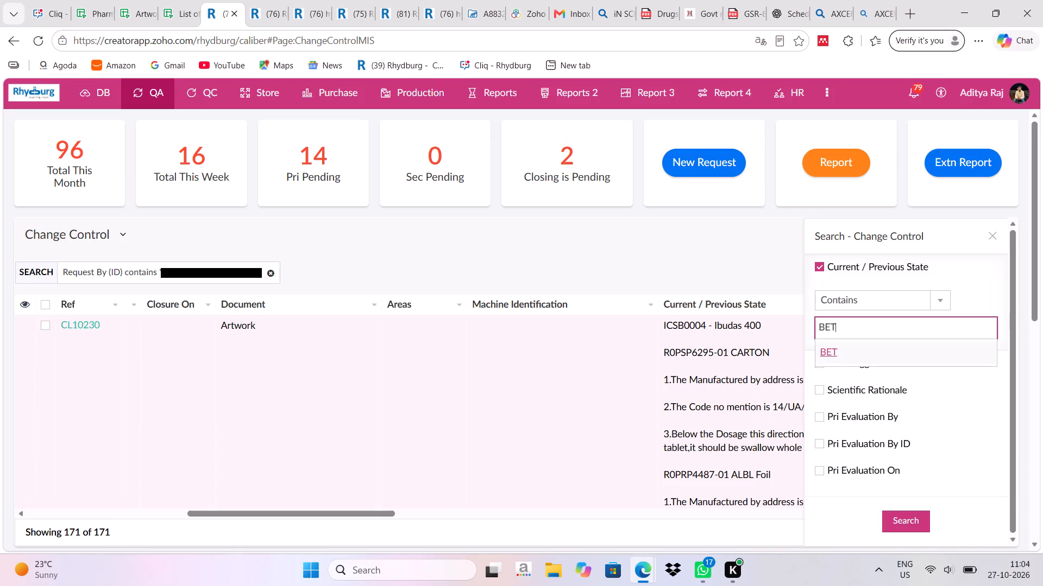
key("Return")
key("Return")
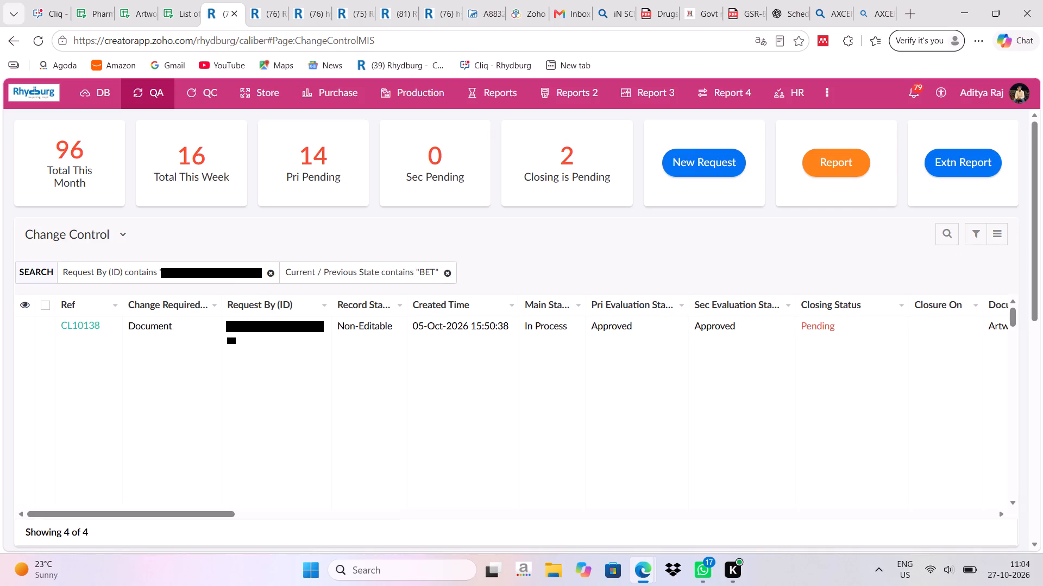
Look through the filtered records' Current / Previous State and New Suggested State columns to locate the BETGEN-M artwork change.
scroll(683, 461, "left", 8)
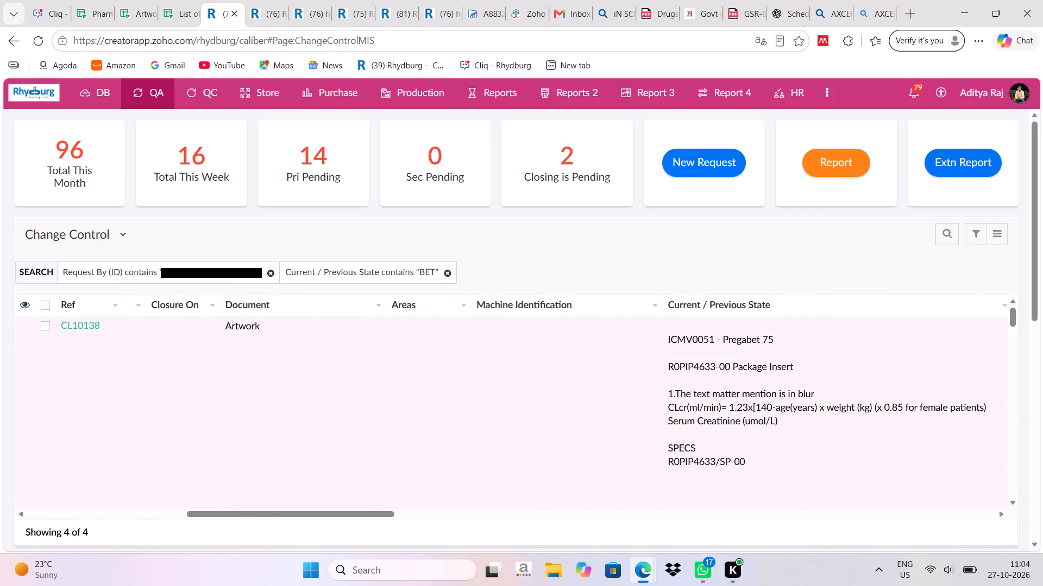
scroll(683, 461, "left", 3)
scroll(683, 461, "down", 4)
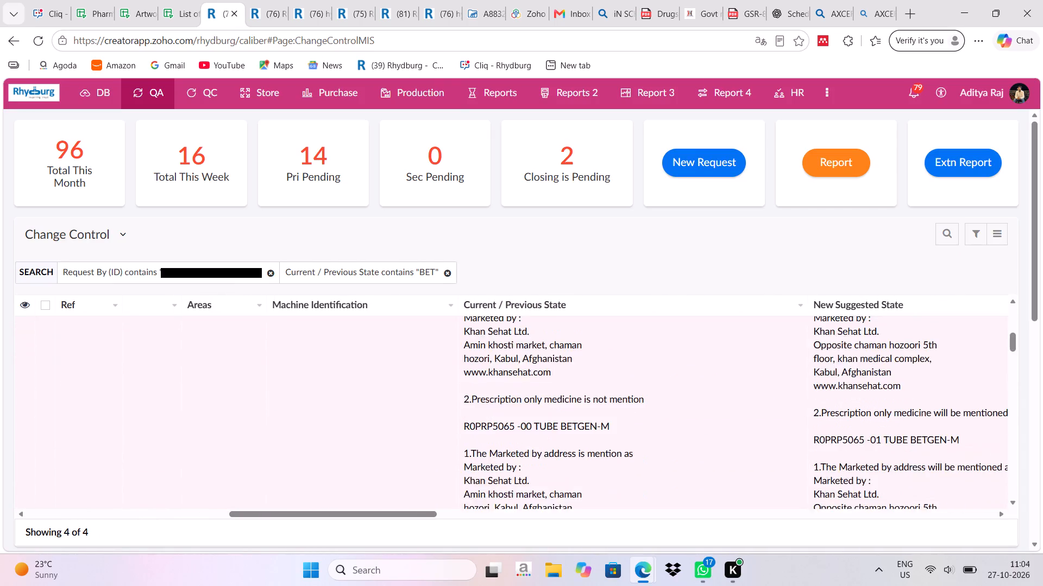
scroll(683, 461, "down", 1)
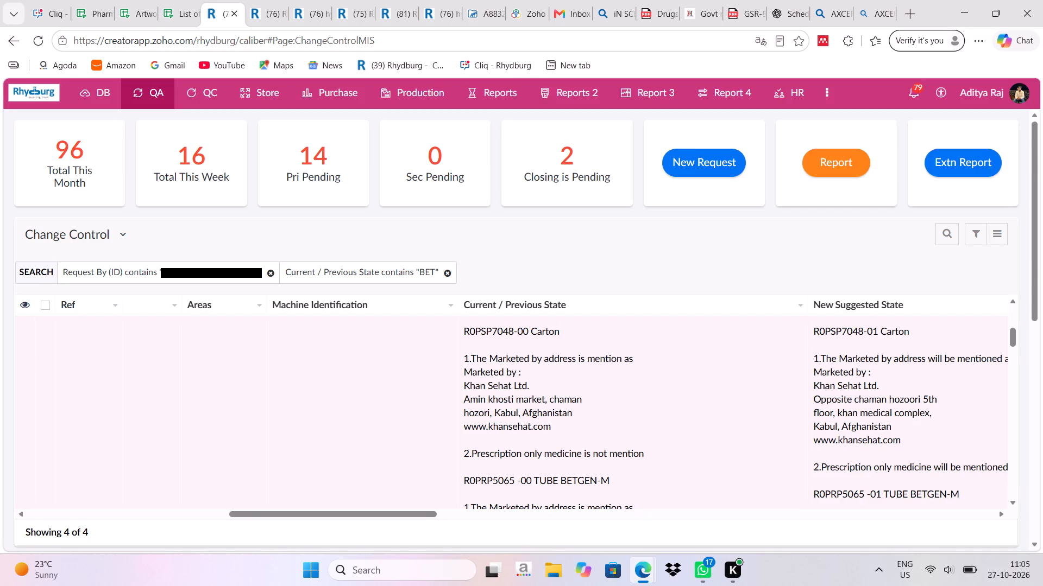
scroll(683, 461, "up", 1)
scroll(683, 461, "down", 1)
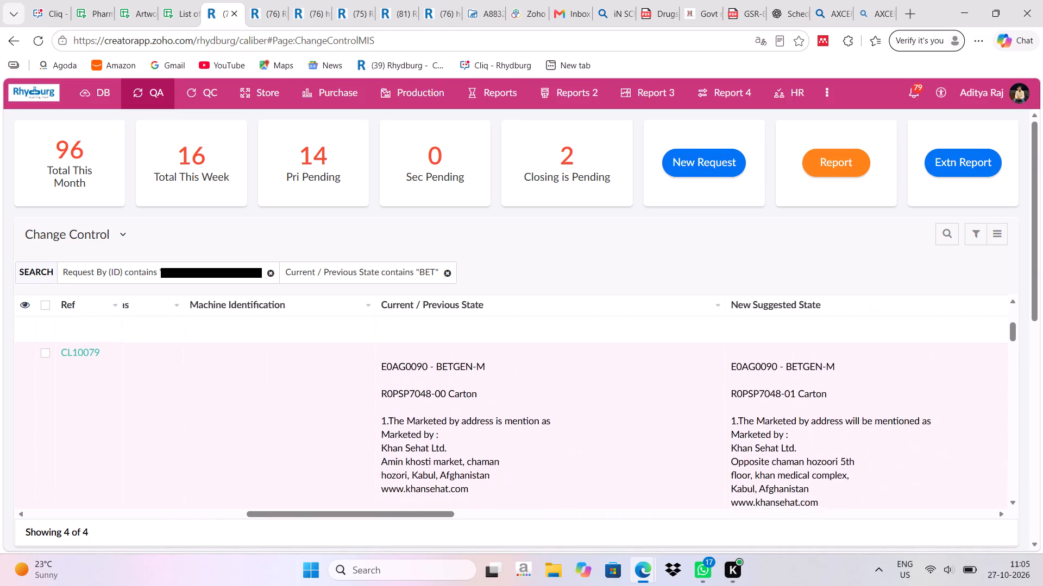
scroll(683, 461, "down", 1)
scroll(683, 461, "left", 3)
scroll(683, 461, "down", 3)
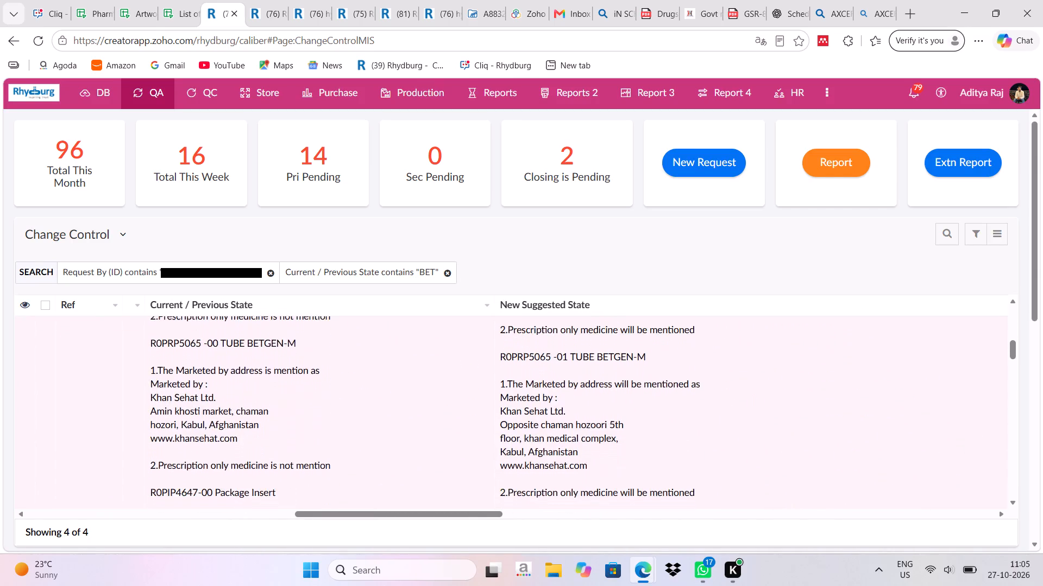
scroll(683, 461, "down", 10)
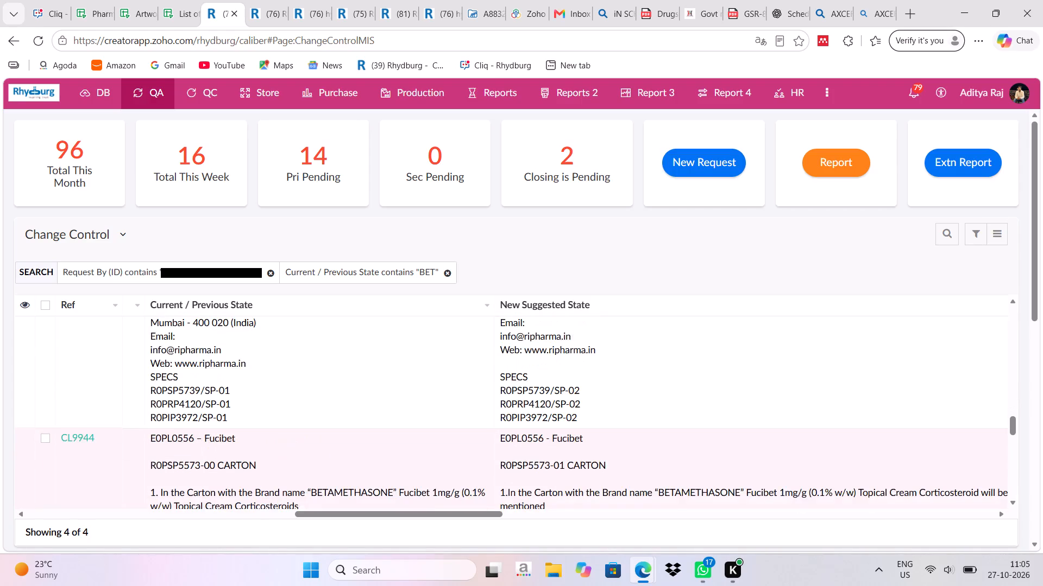
scroll(683, 461, "up", 5)
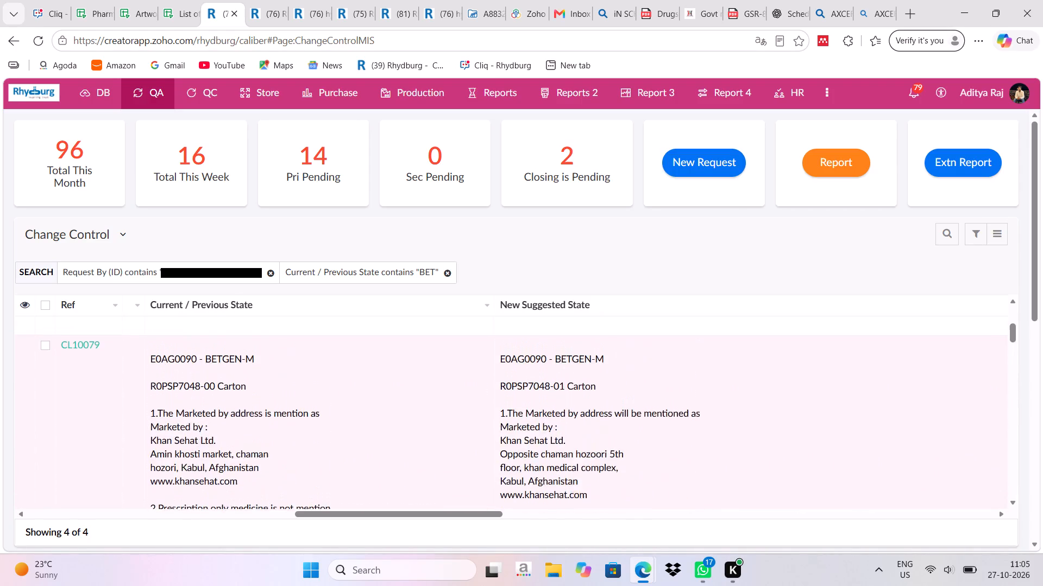
Examine the BETGEN-M record CL10079, comparing current and suggested text for the carton, tube and package insert.
scroll(683, 461, "right", 1)
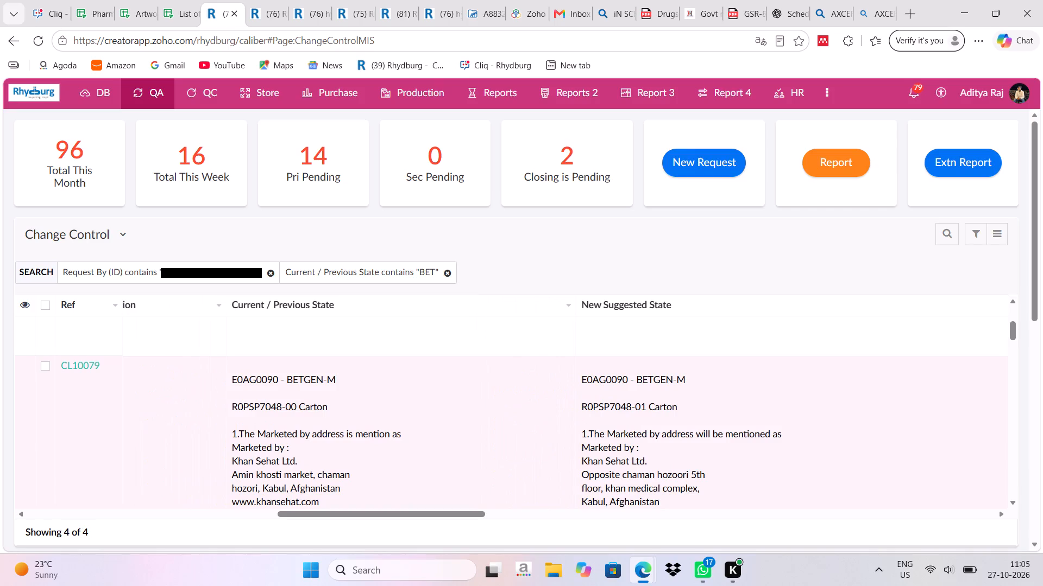
scroll(600, 448, "down", 2)
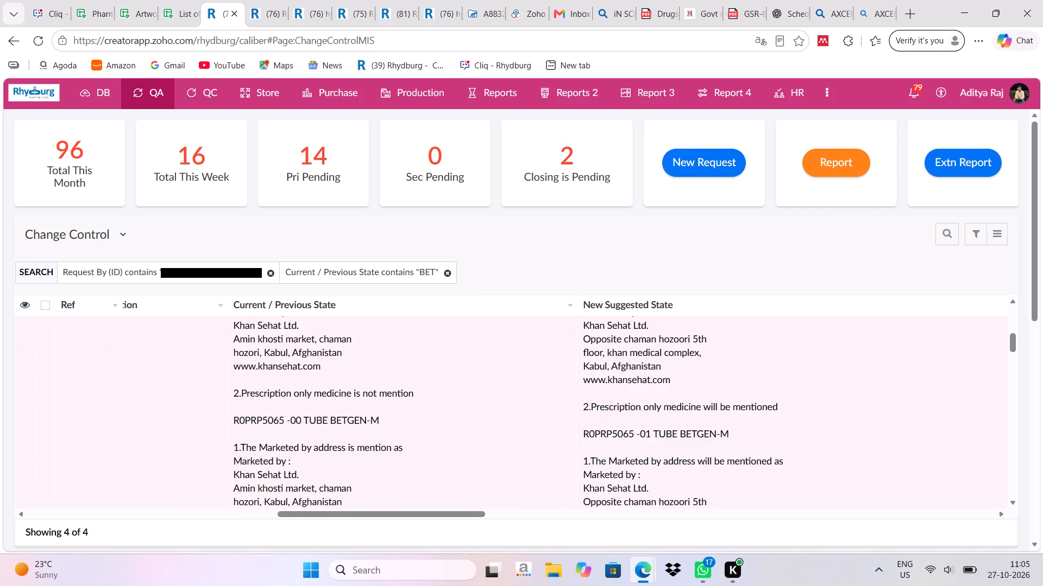
scroll(601, 458, "up", 1)
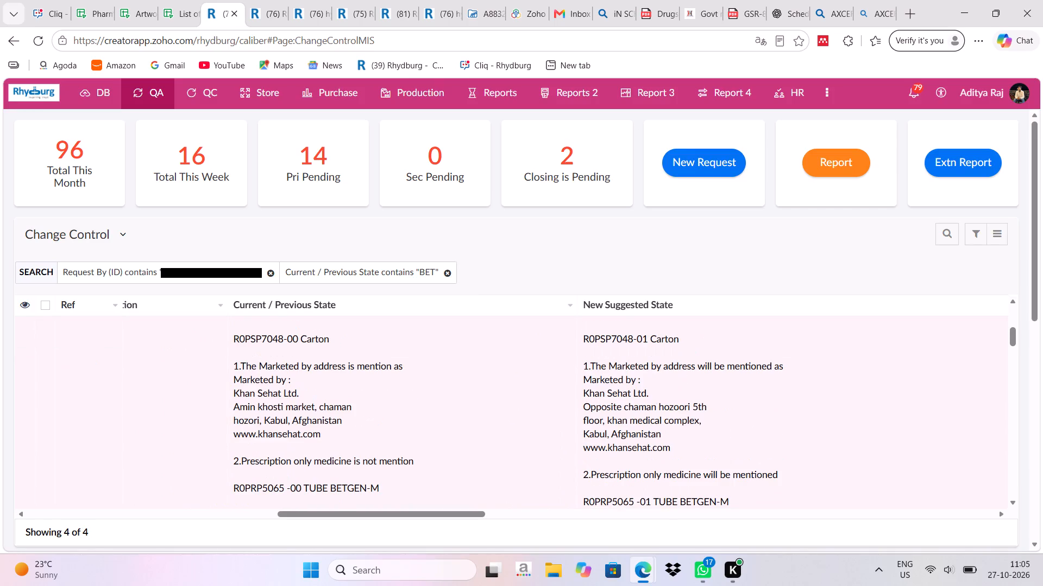
scroll(281, 436, "down", 2)
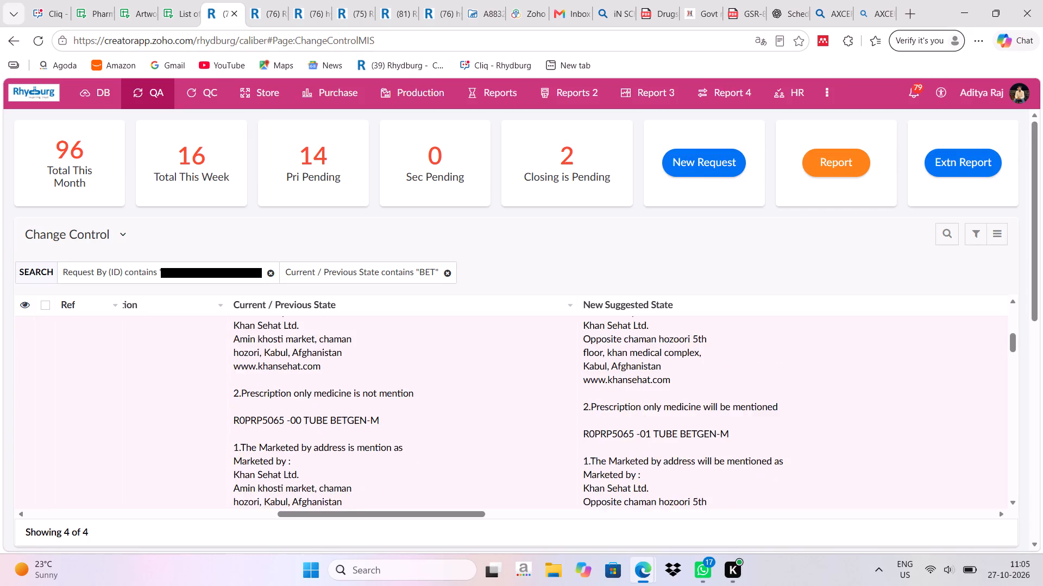
scroll(281, 436, "down", 3)
scroll(281, 436, "up", 1)
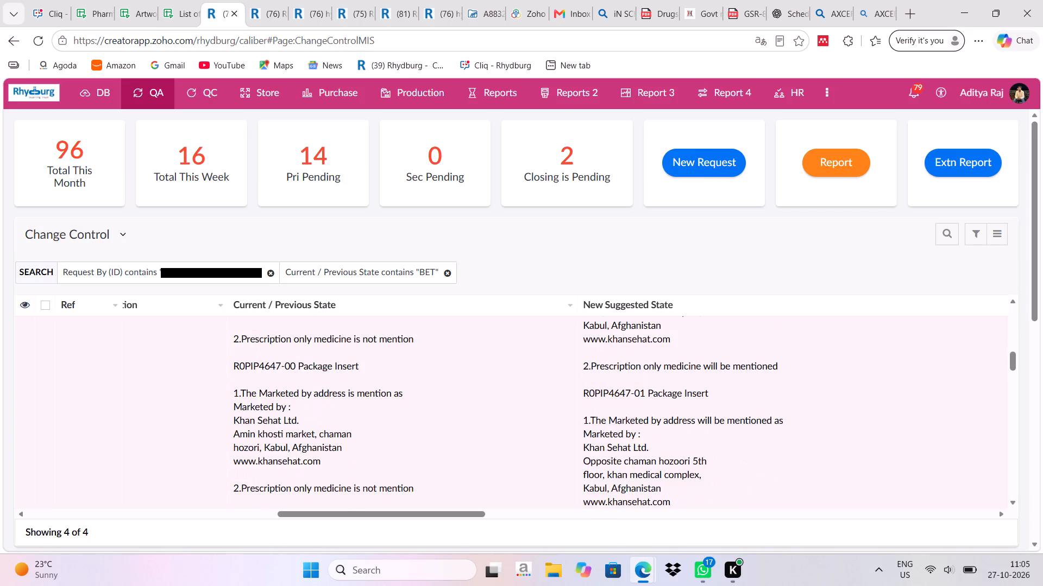
scroll(280, 436, "up", 2)
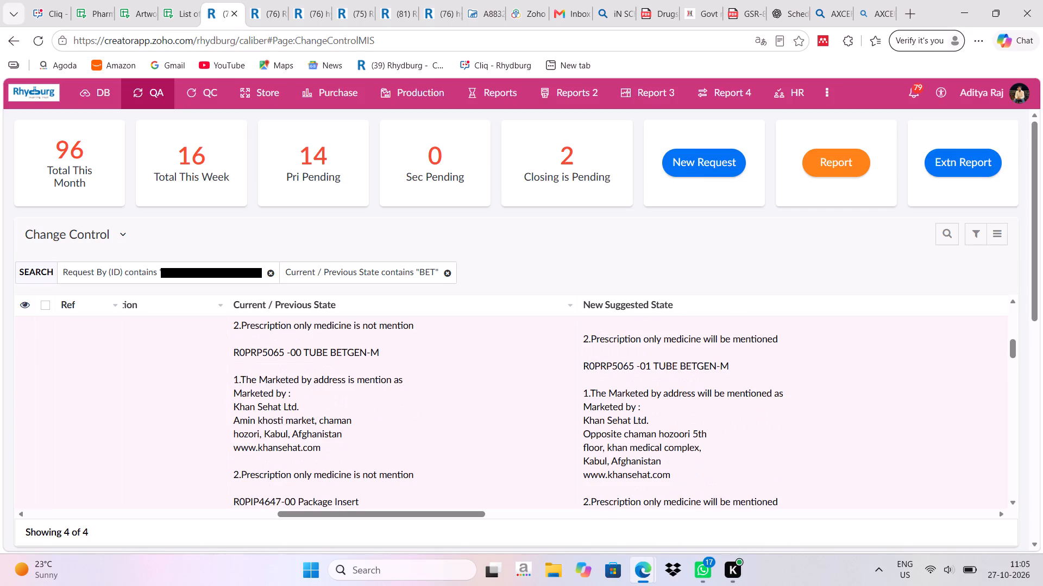
scroll(372, 444, "up", 1)
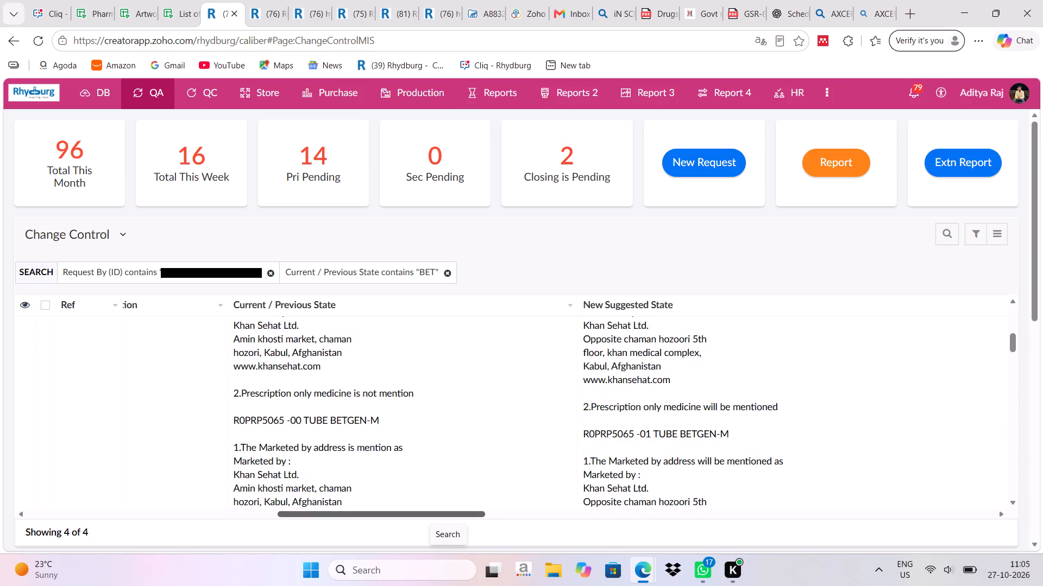
scroll(398, 442, "up", 1)
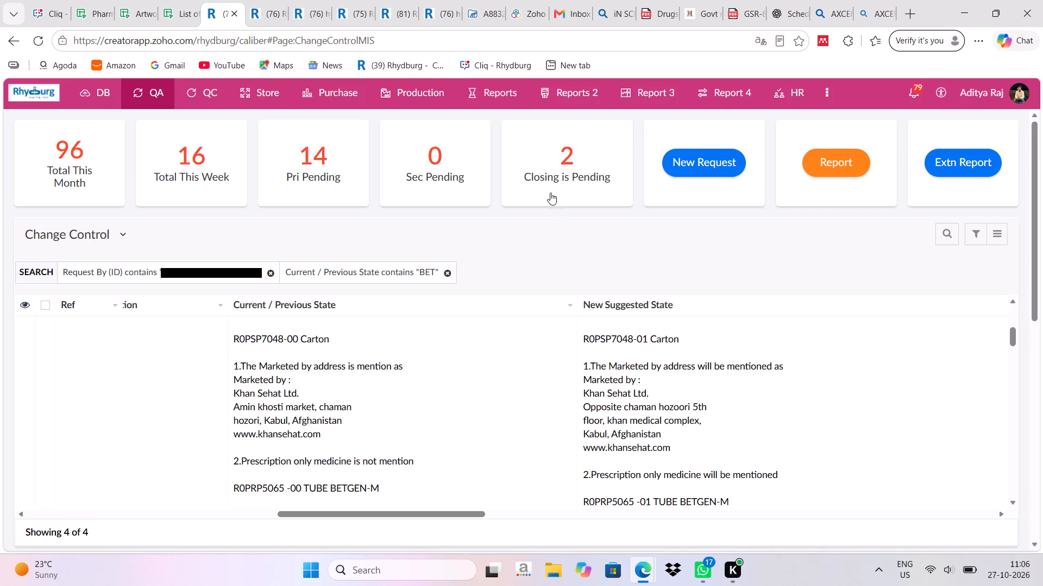
scroll(455, 388, "up", 2)
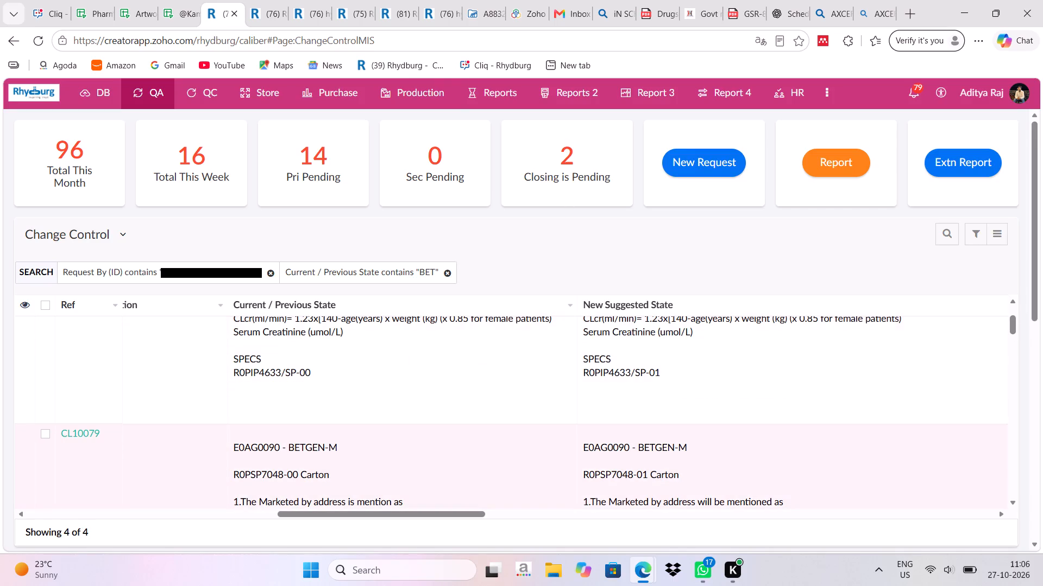
Review the BETGEN-M entry again and the RICLOBETA and Fucibet records below it through the end of the list.
scroll(351, 476, "down", 2)
scroll(341, 412, "up", 2)
scroll(354, 420, "down", 2)
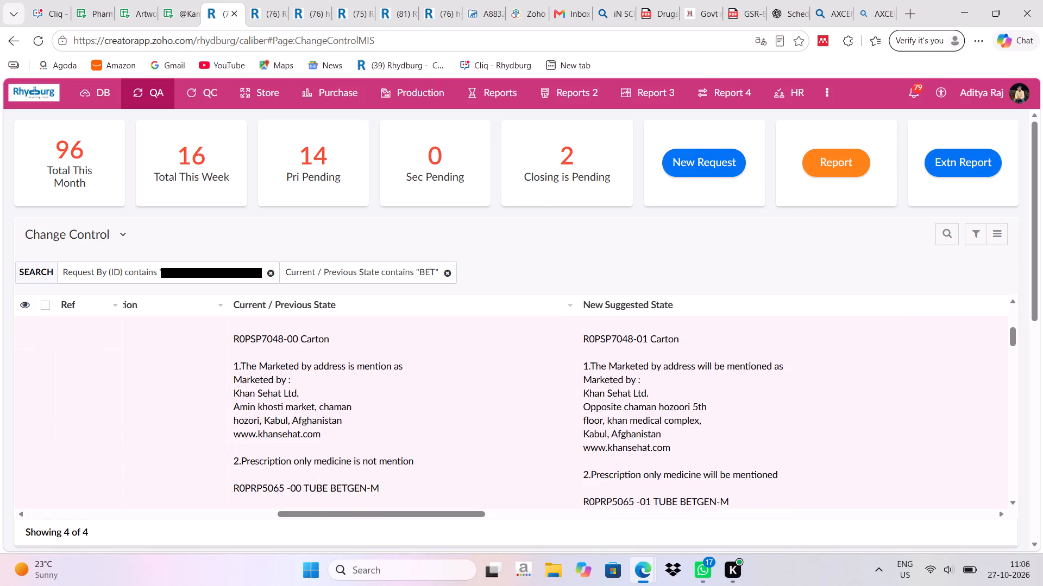
scroll(355, 421, "down", 8)
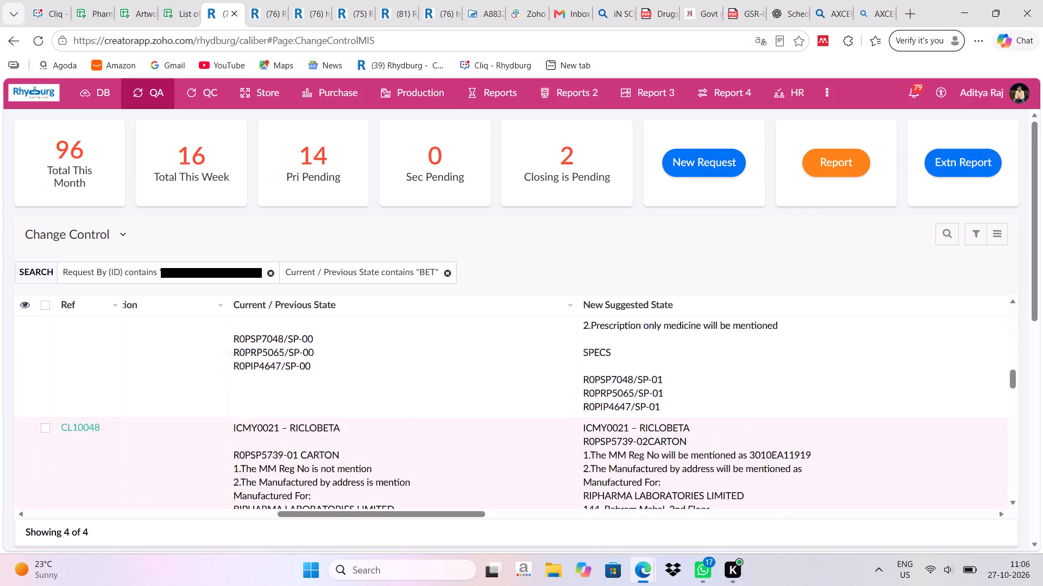
scroll(354, 426, "down", 6)
scroll(351, 424, "down", 17)
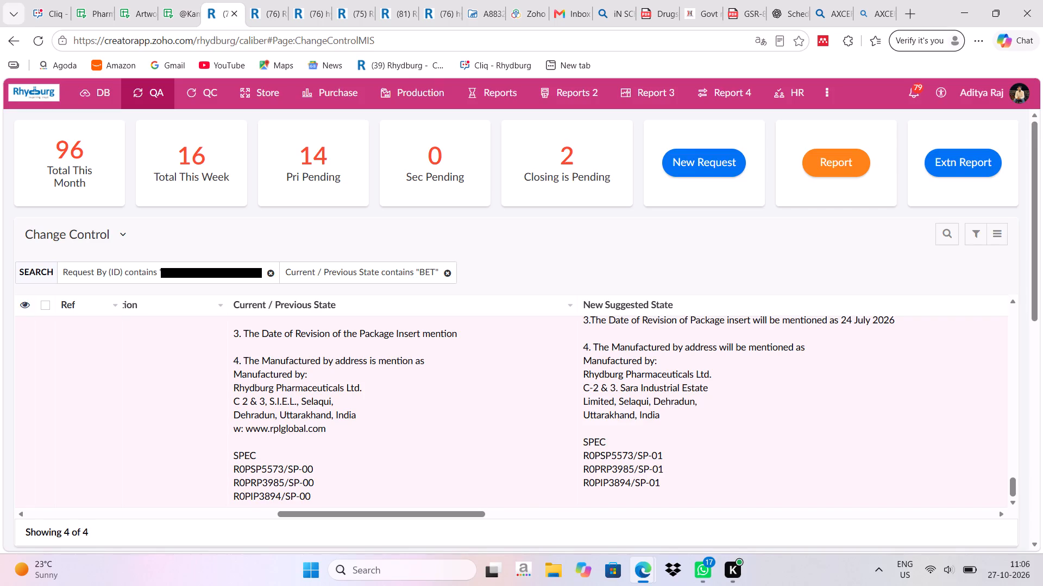
Switch to the Cliq chats, close the enlarged Alprazolam artwork image and check the latest messages in that conversation.
left_click(40, 15)
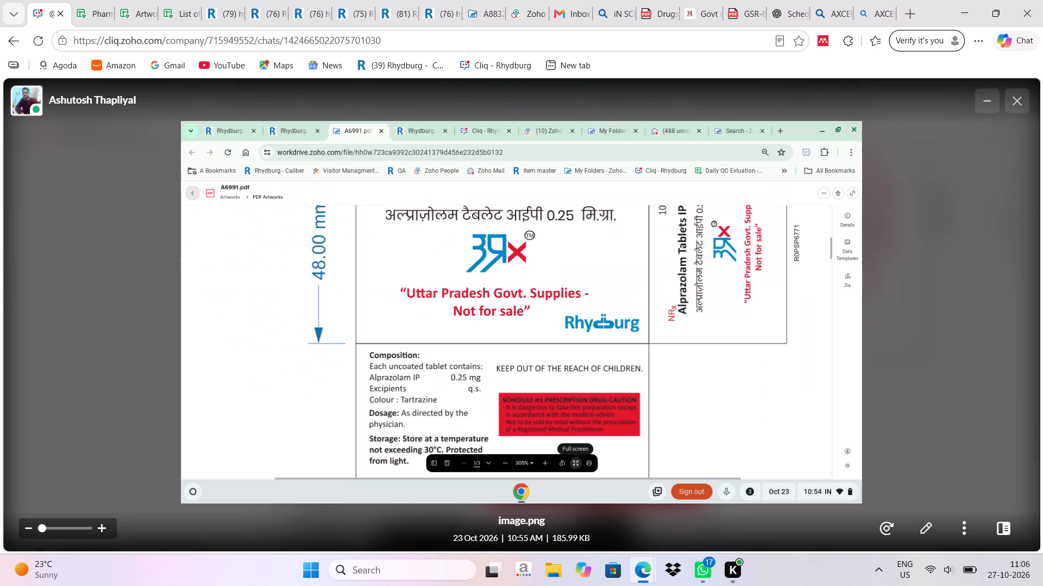
left_click(1016, 109)
scroll(246, 375, "down", 2)
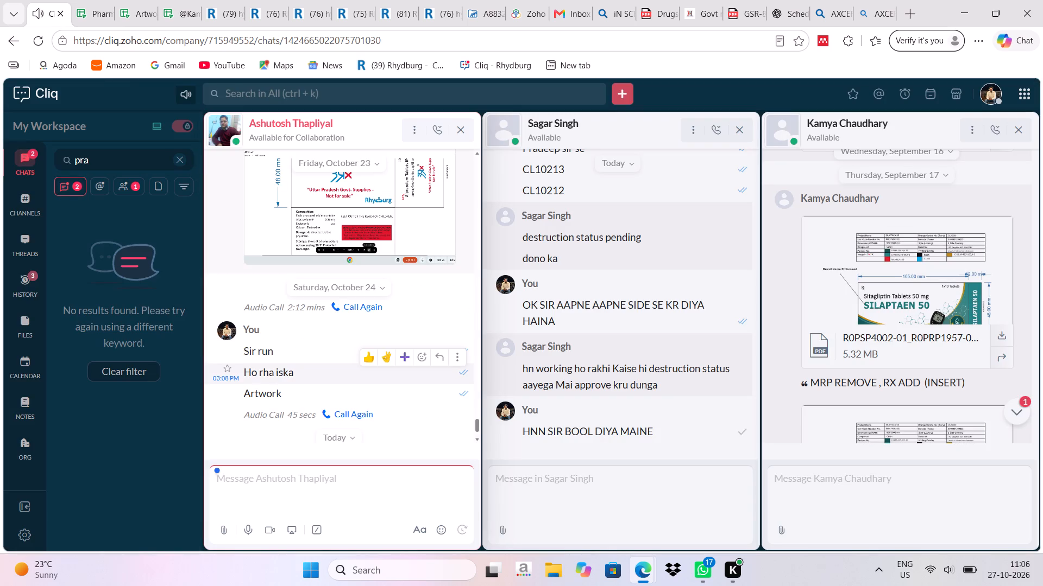
scroll(246, 375, "down", 5)
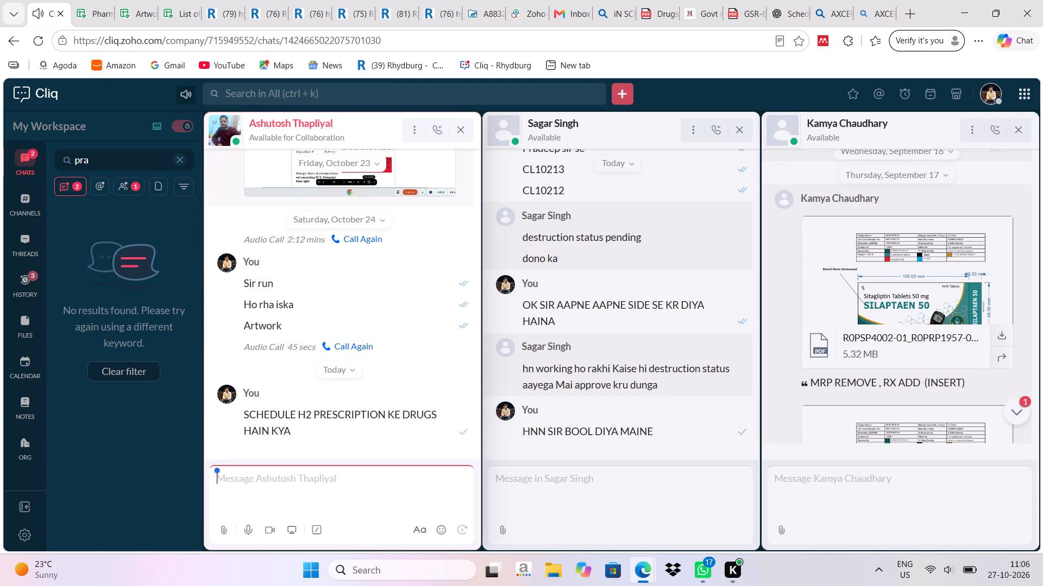
scroll(924, 352, "down", 5)
Go to the newest message in the artwork colleague's chat and open the R0PSP4002-01_R0PRP1957 PDF for preview.
left_click(1021, 402)
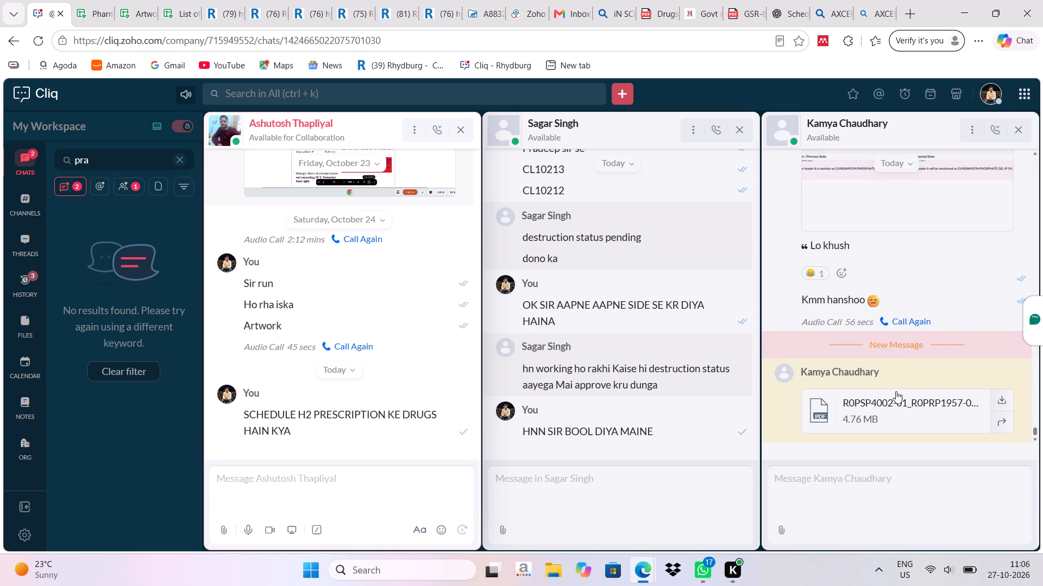
scroll(894, 398, "down", 5)
left_click(872, 421)
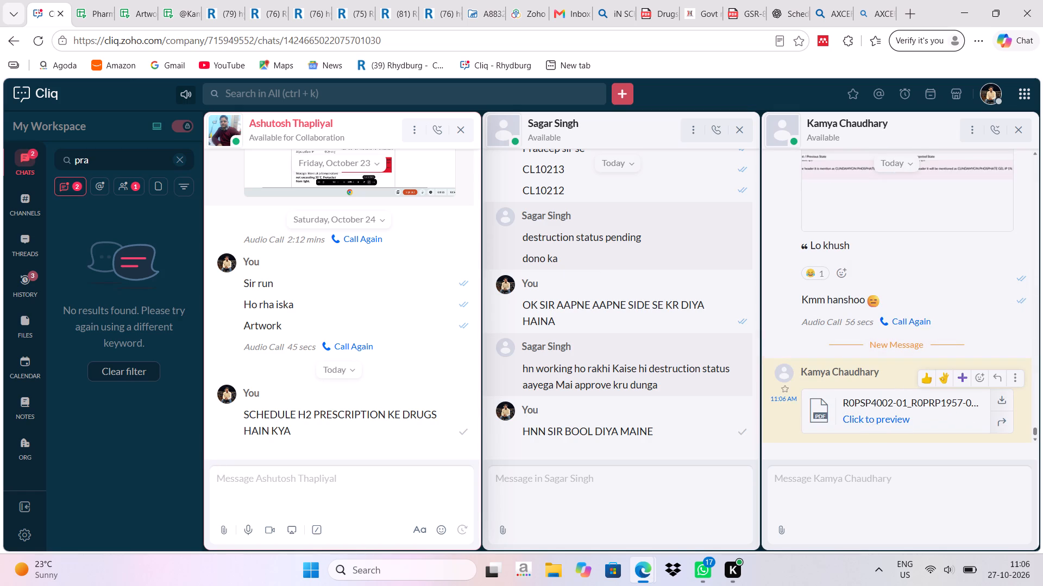
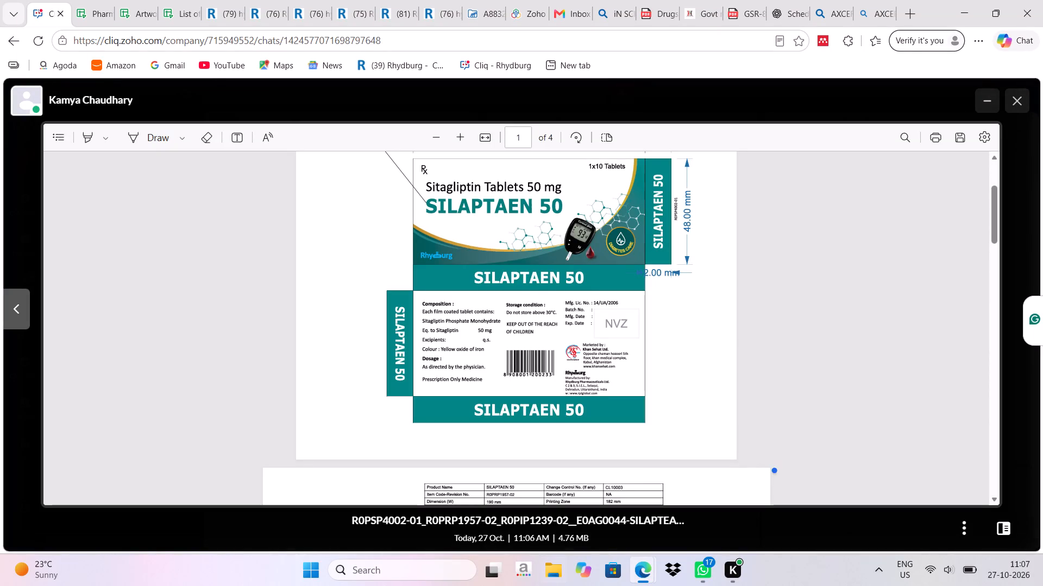
Select the product code E0AG0044 in the file name of the previewed artwork PDF.
left_click_drag(577, 519, 624, 521)
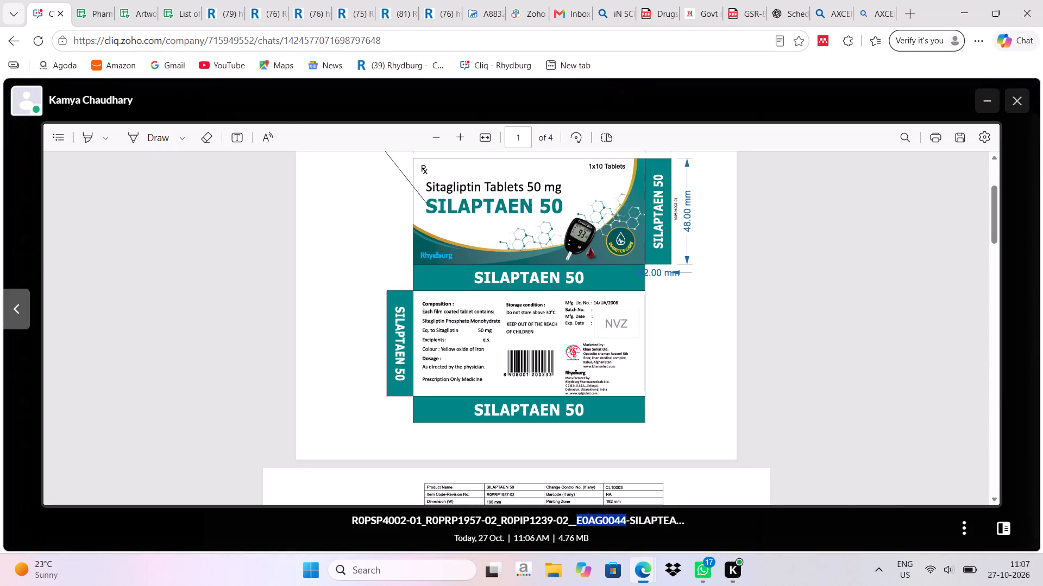
left_click_drag(624, 521, 624, 523)
left_click(648, 474)
Open a blank Word document and arrange its window beside the reduced Cliq artwork preview, with the WorkDrive window out of the way.
left_click(997, 0)
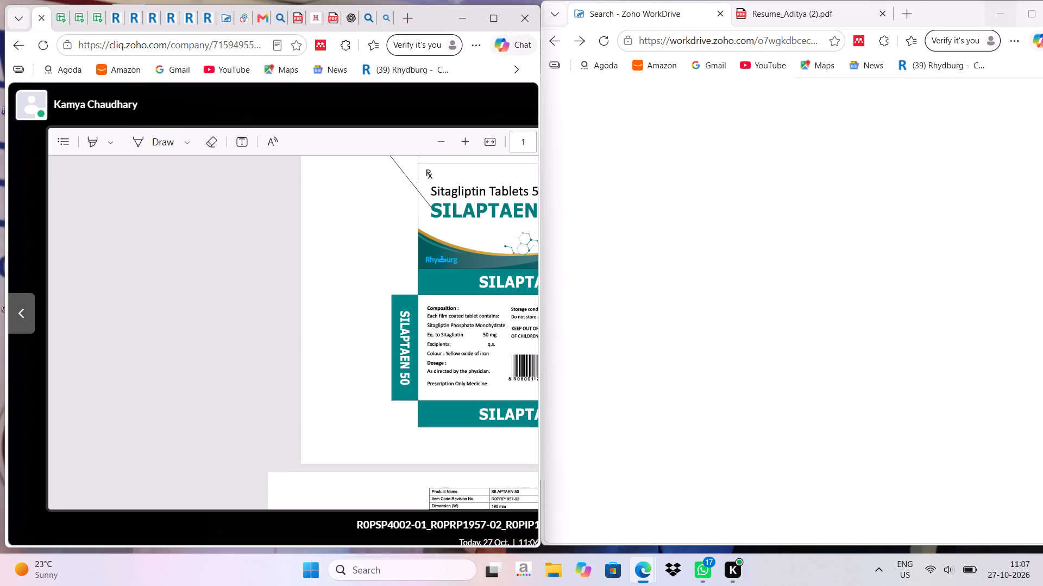
left_click(994, 14)
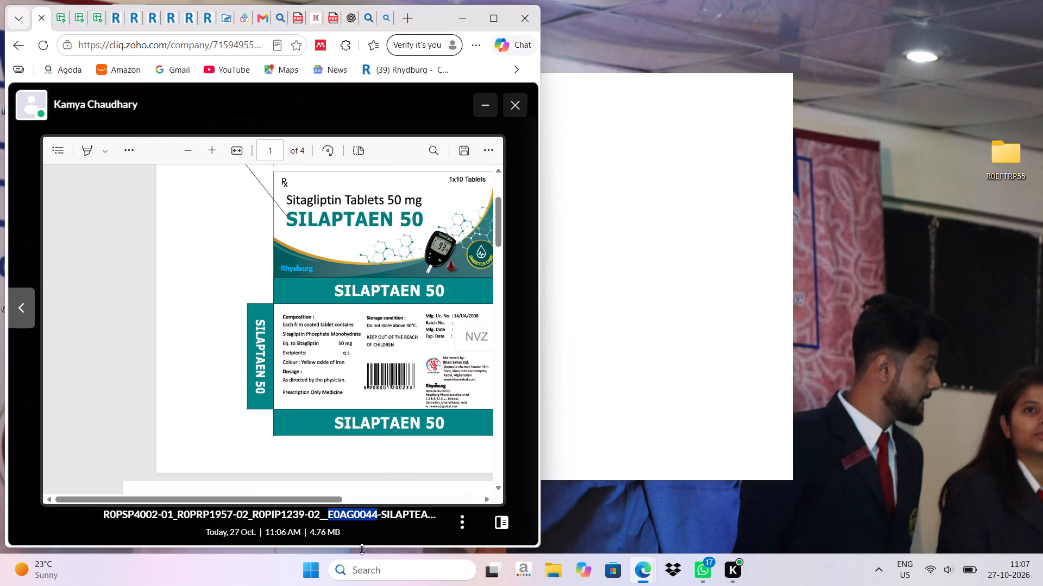
left_click(314, 566)
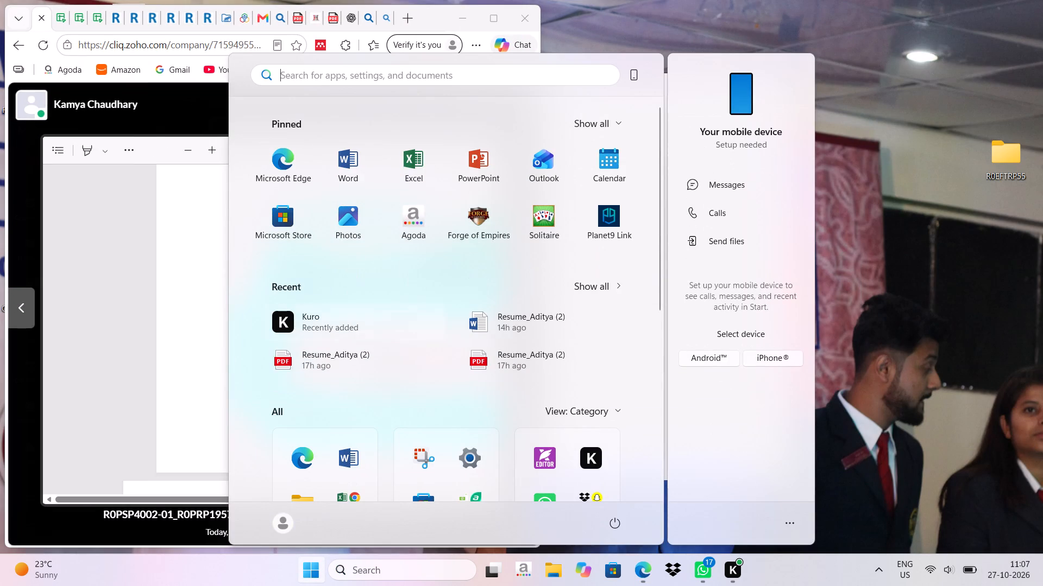
double_click(349, 460)
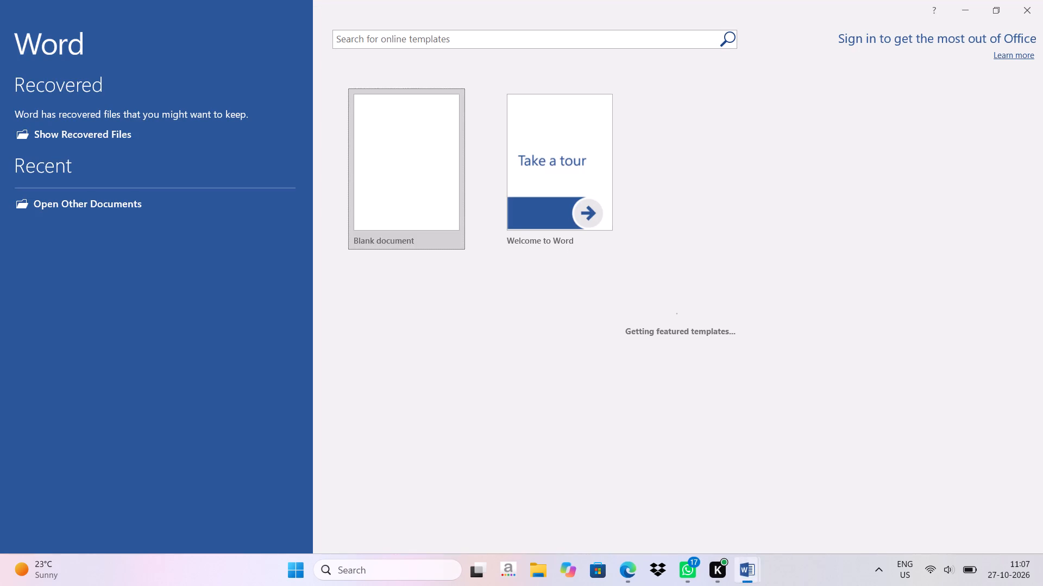
double_click(367, 174)
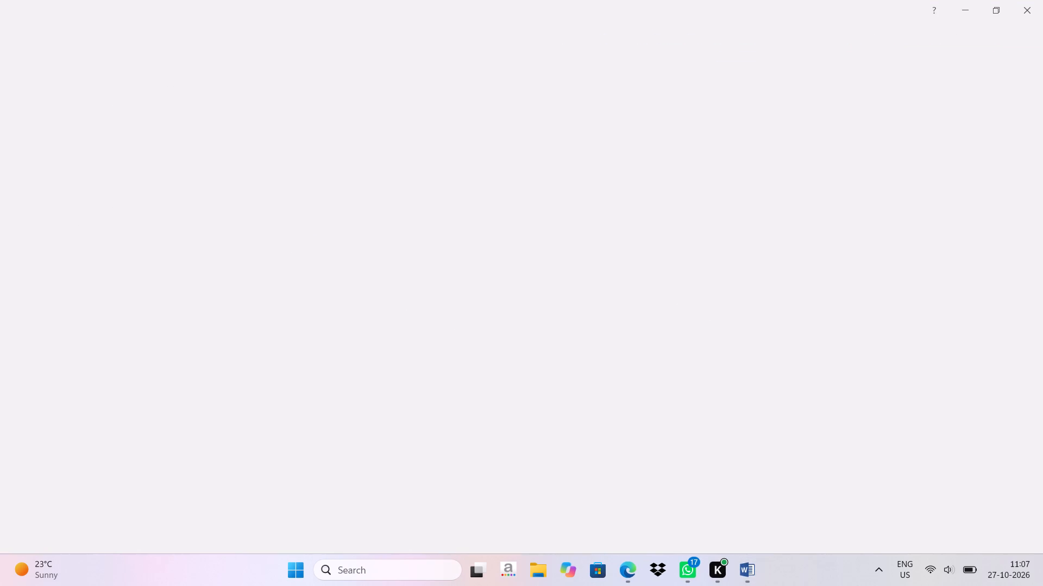
left_click(992, 4)
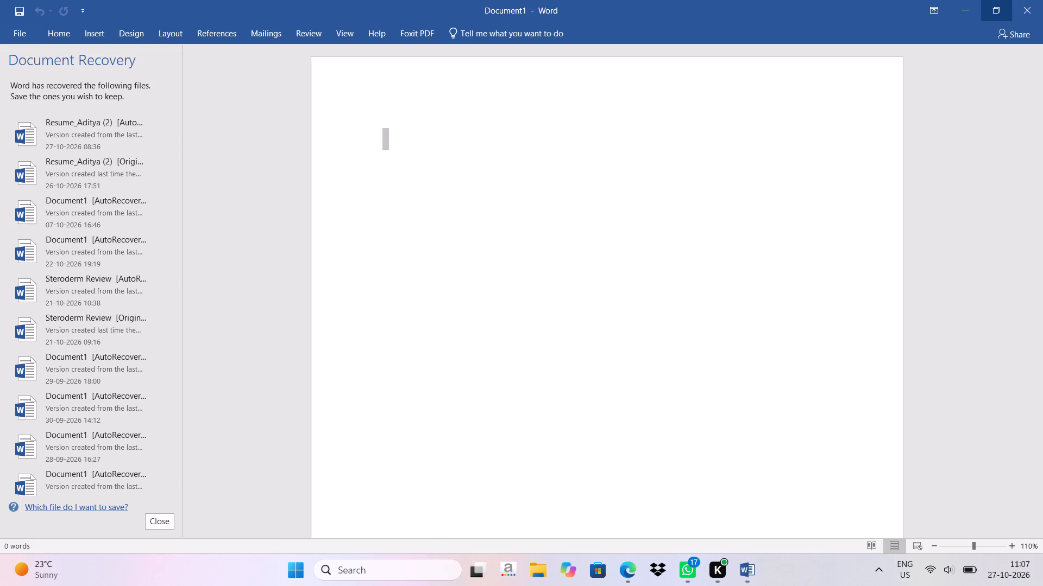
left_click(981, 7)
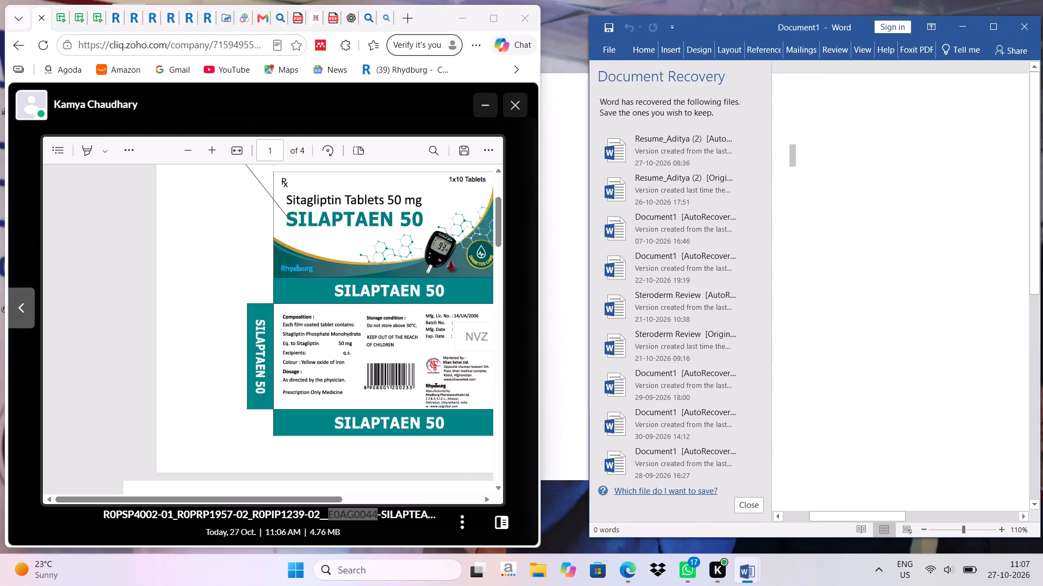
Close the Document Recovery list, choosing to keep the recovered files for viewing at the next Word start.
left_click(744, 503)
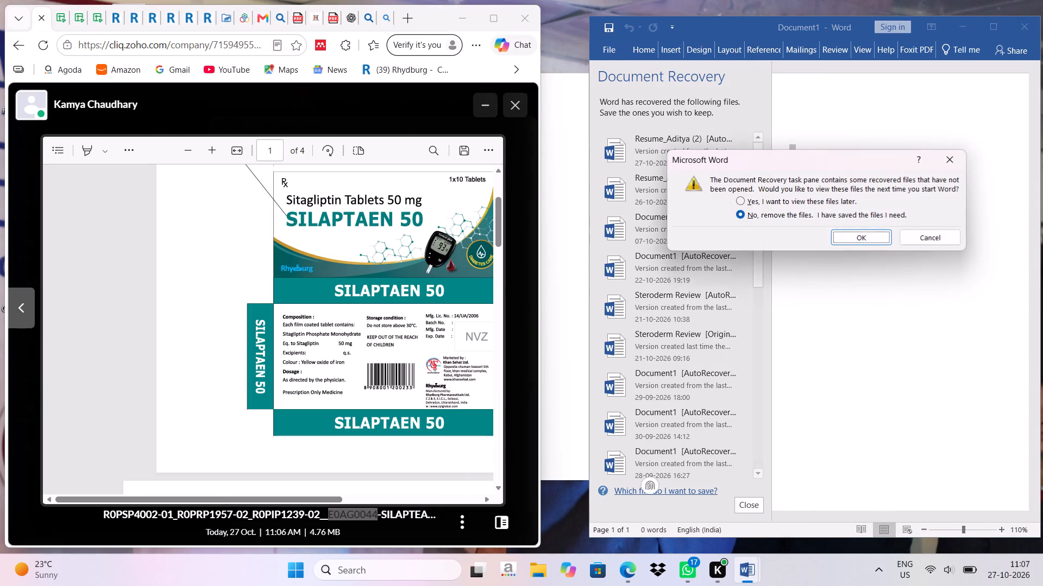
left_click(747, 199)
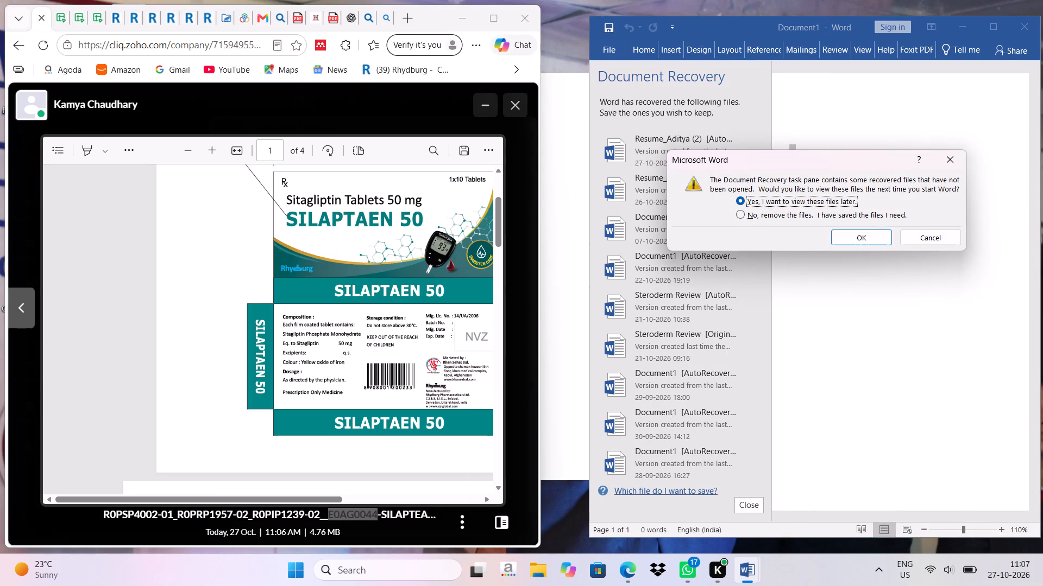
left_click(852, 228)
left_click(850, 234)
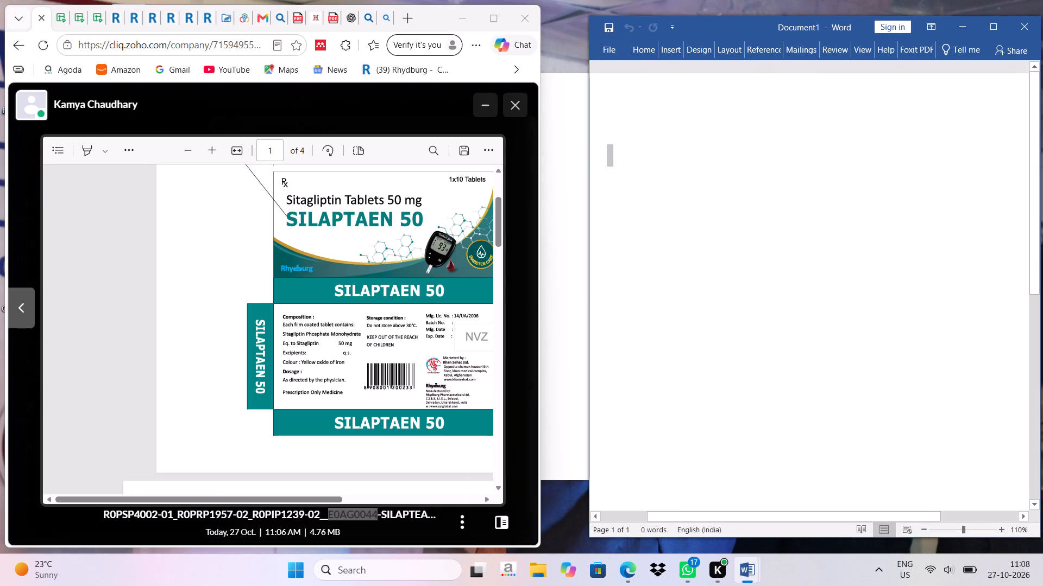
Insert a table with 3 columns and 2 rows in the blank document.
left_click(663, 49)
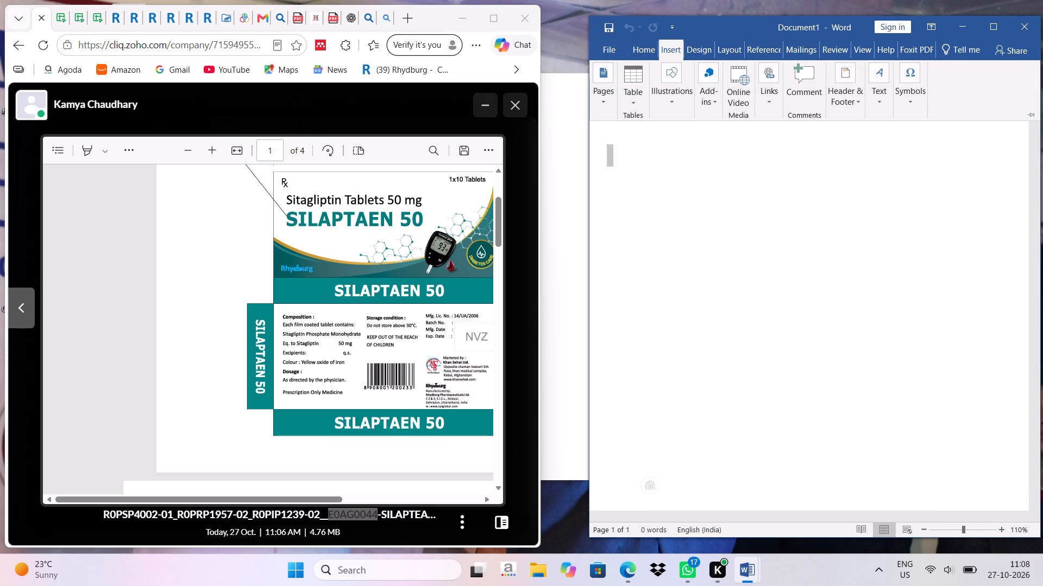
left_click(638, 94)
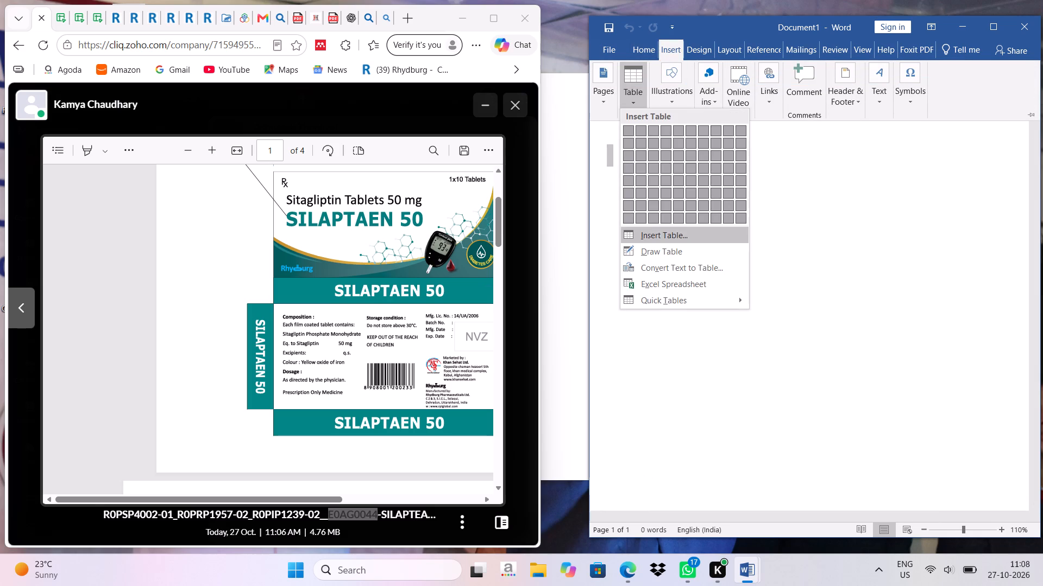
left_click(650, 228)
key("BackSpace")
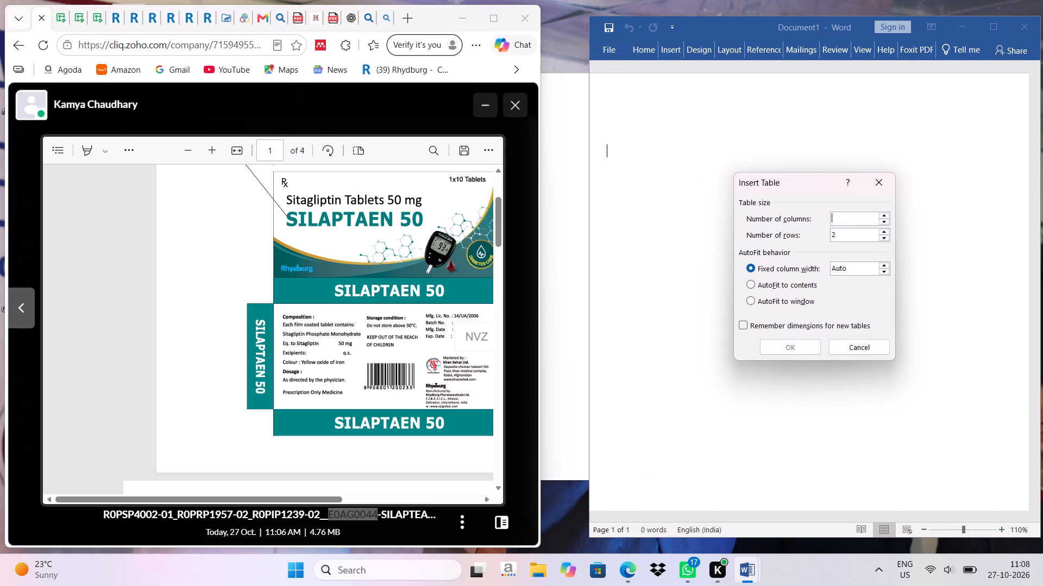
key("3")
key("Return")
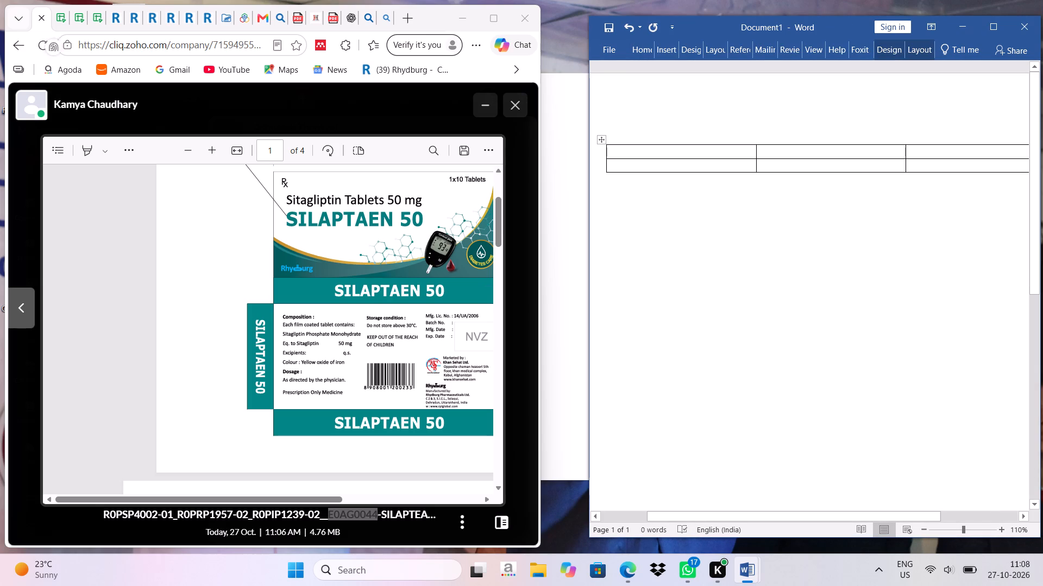
Head the three table columns CURRENT, NEW and SCIENTIFIC.
type("CURRENT")
key("Right")
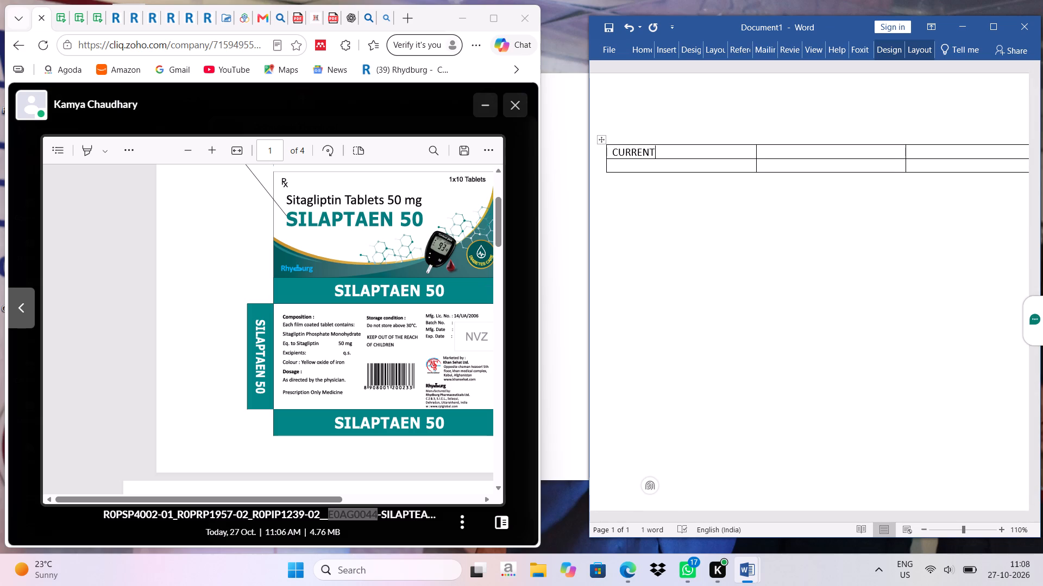
key("n")
type("EW")
key("Right")
type("SCIENTIFIC")
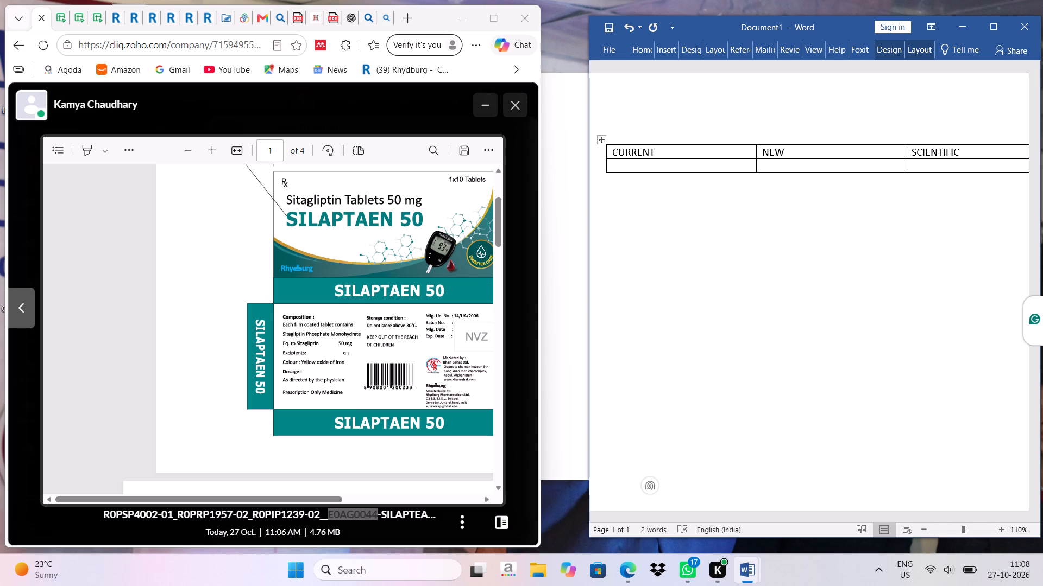
Copy E0AG0044 - SILAPTAEN 50 from the A8832 record in the Artwork Review Report into the cells under CURRENT and NEW.
scroll(263, 388, "up", 3)
scroll(263, 388, "left", 1)
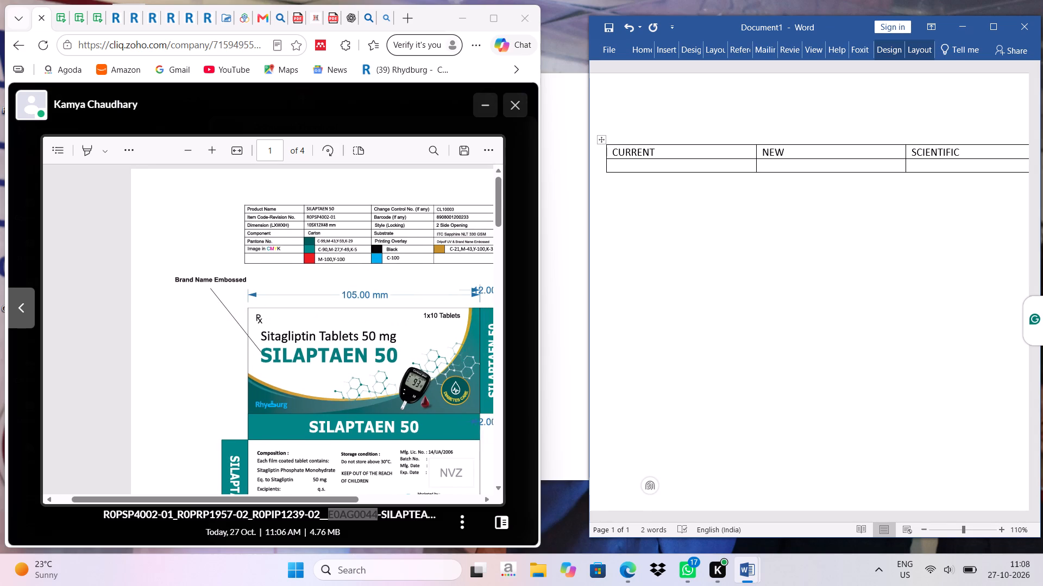
scroll(263, 388, "left", 1)
scroll(334, 309, "up", 1)
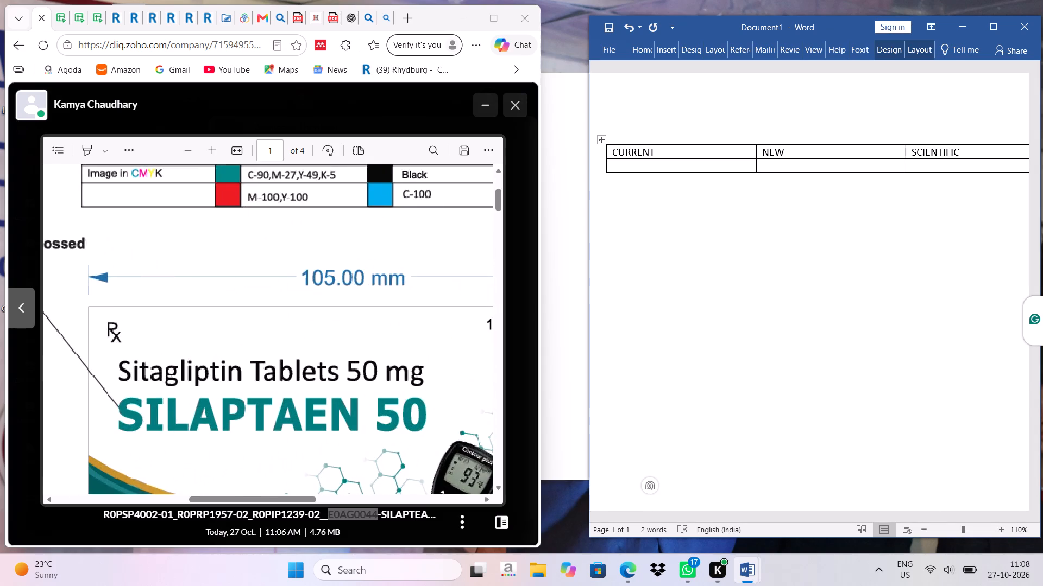
scroll(334, 309, "up", 2)
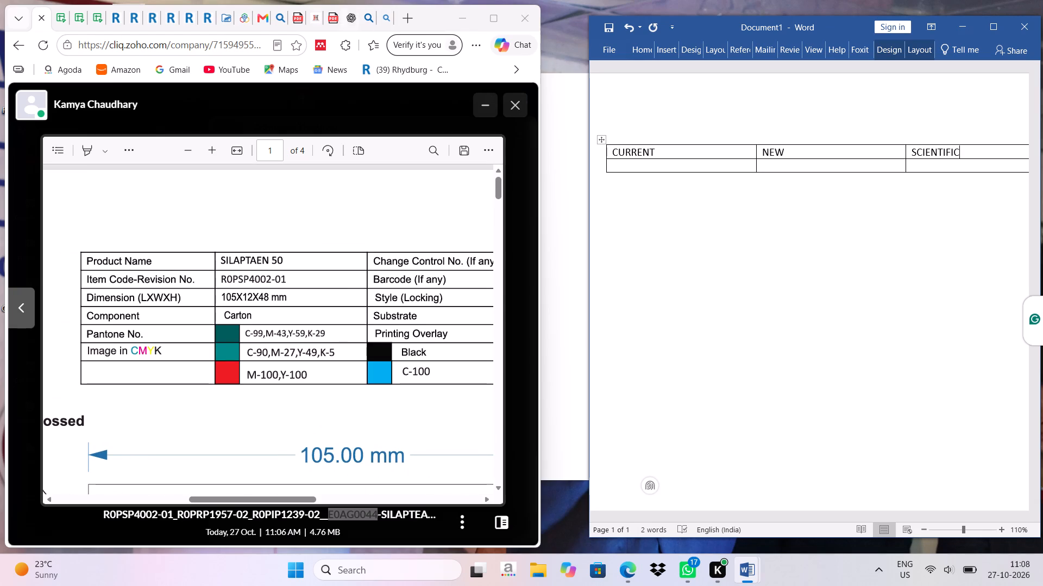
left_click(210, 14)
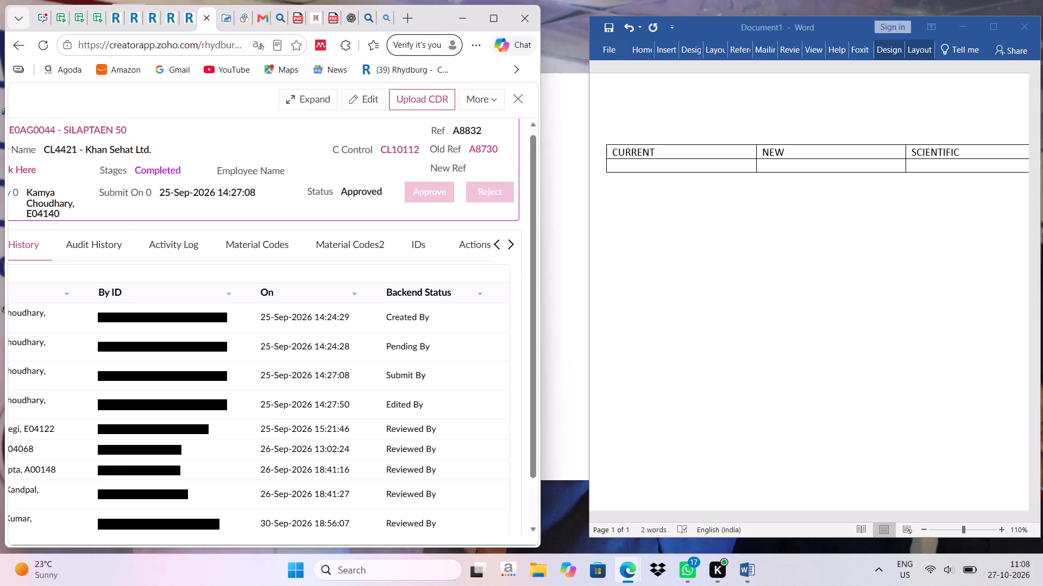
left_click(512, 98)
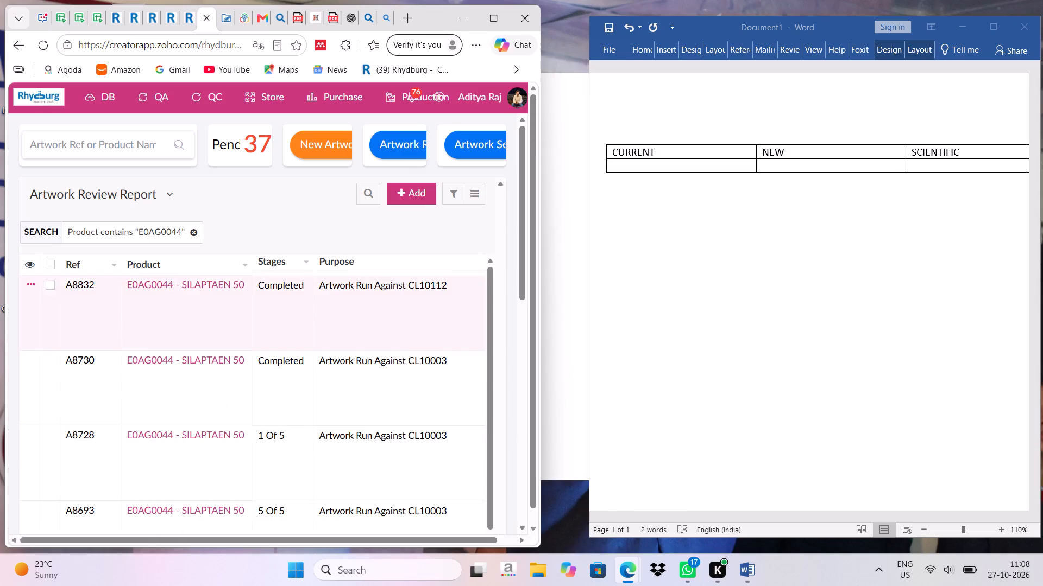
left_click_drag(125, 285, 152, 289)
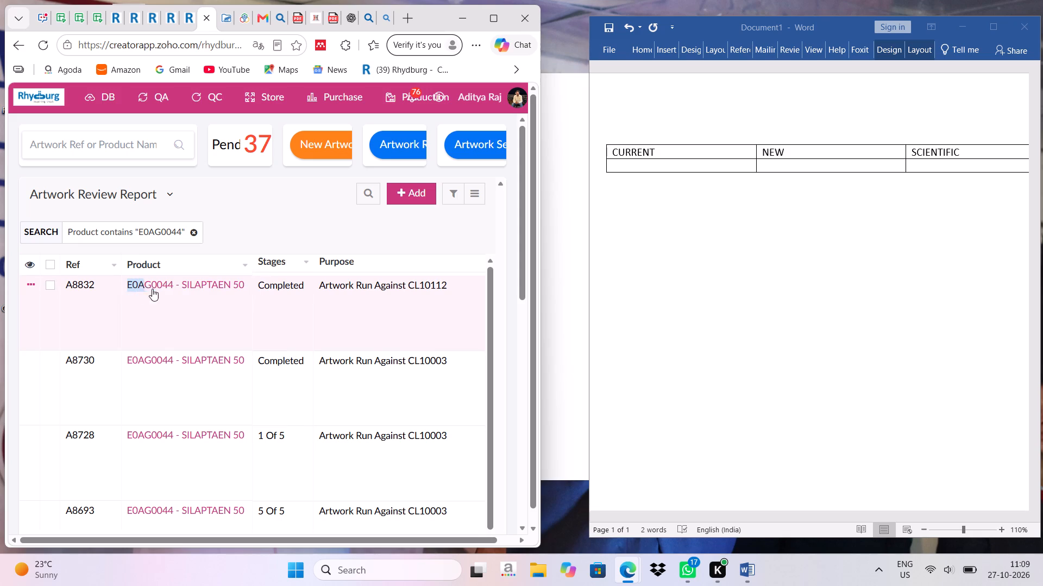
left_click_drag(152, 289, 246, 293)
left_click(270, 244)
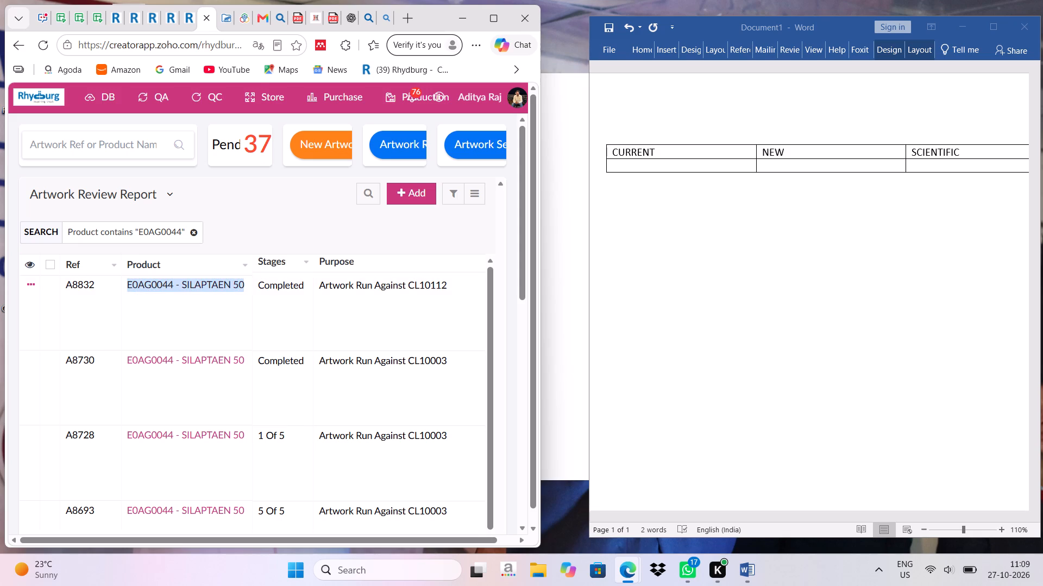
left_click(229, 18)
left_click(42, 11)
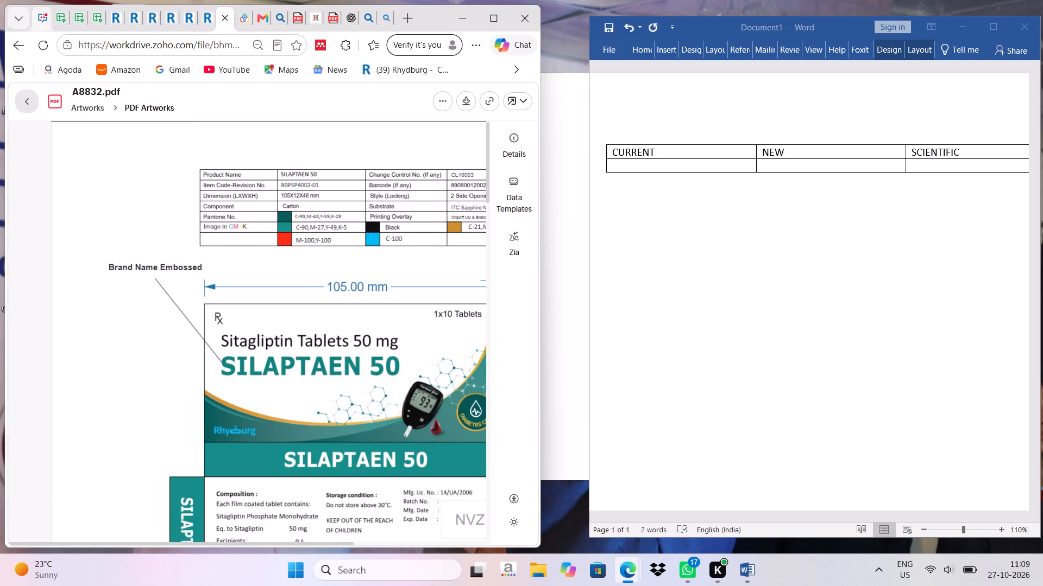
double_click(621, 161)
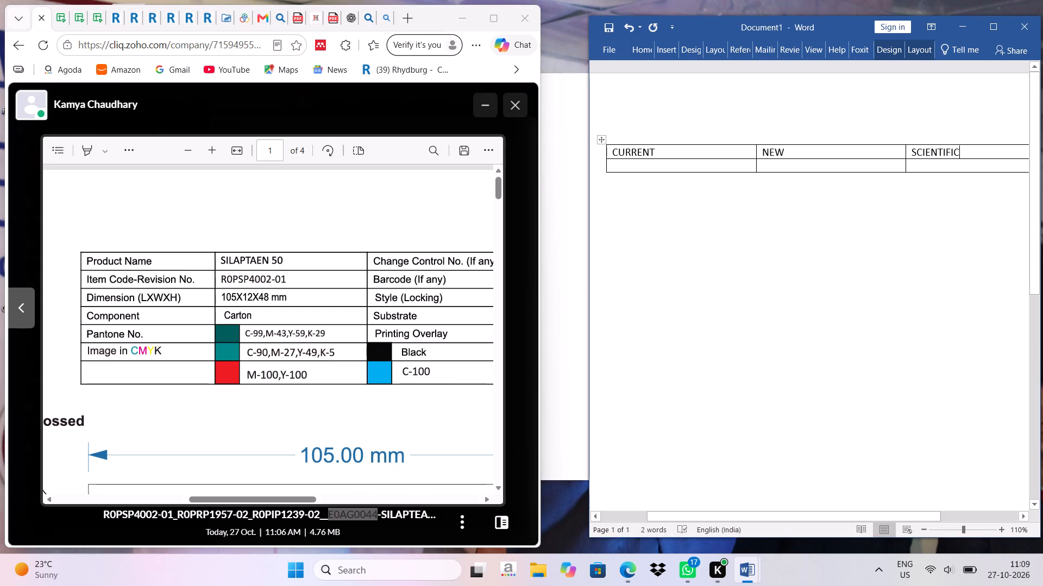
key("ctrl+v")
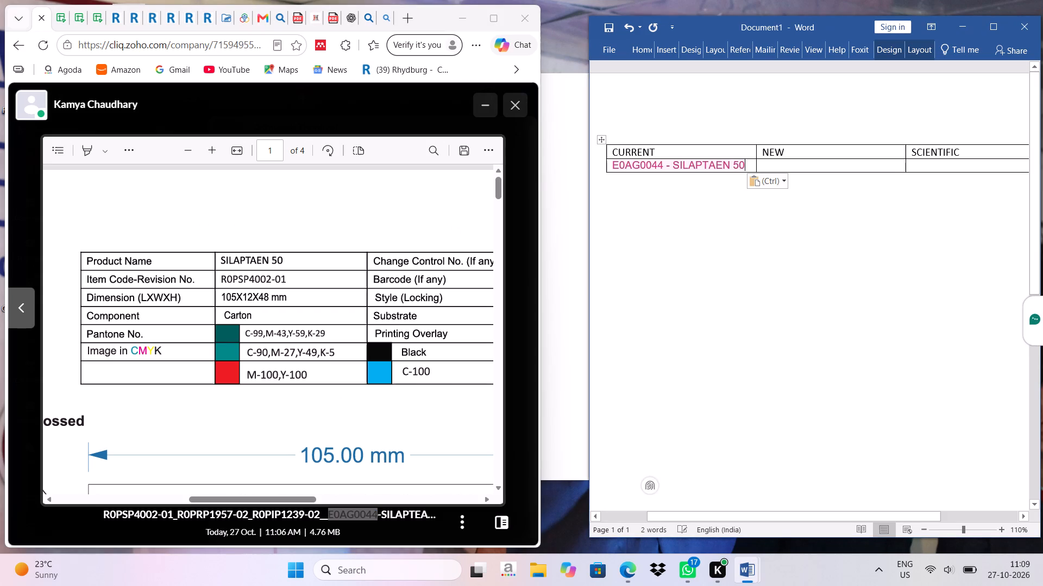
key("Right")
key("ctrl+v")
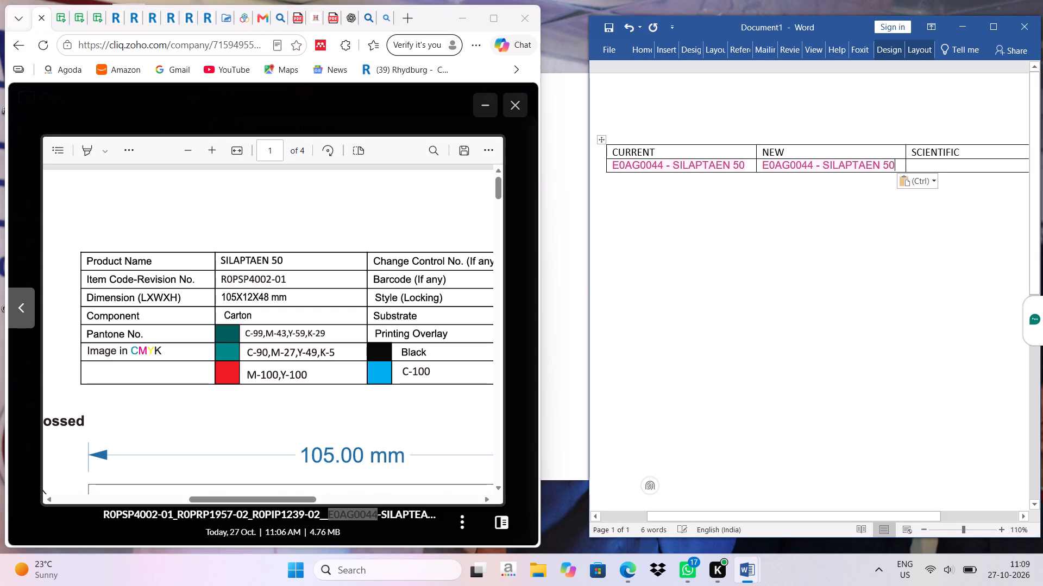
Add two empty lines below the product name in the CURRENT column's cell.
key("Left")
key("Left")
key("Left")
key("Left")
key("Left")
key("Left")
key("Left")
key("Left")
key("Left")
key("Left")
key("Left")
key("Left")
key("Left")
key("Left")
key("Left")
key("Left")
key("Left")
key("Left")
key("Left")
key("Left")
key("Left")
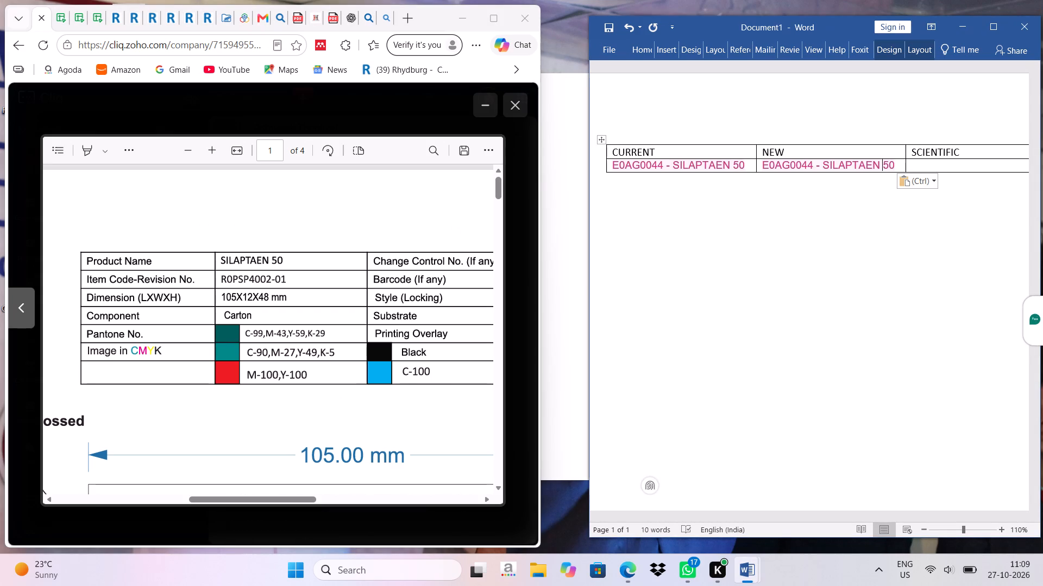
key("Right")
key("Right")
key("Right")
key("Right")
key("Right")
key("Return")
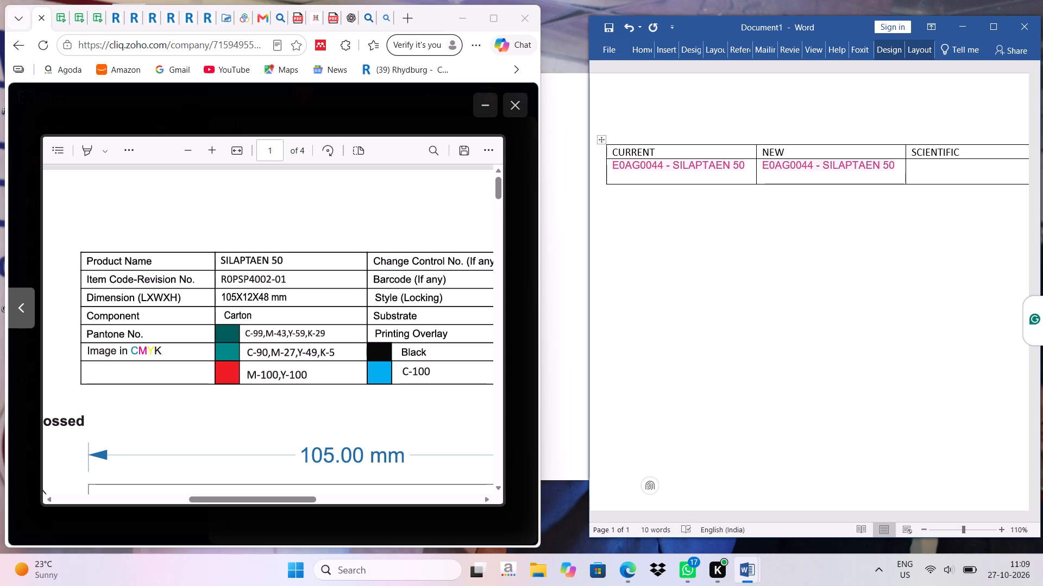
key("Return")
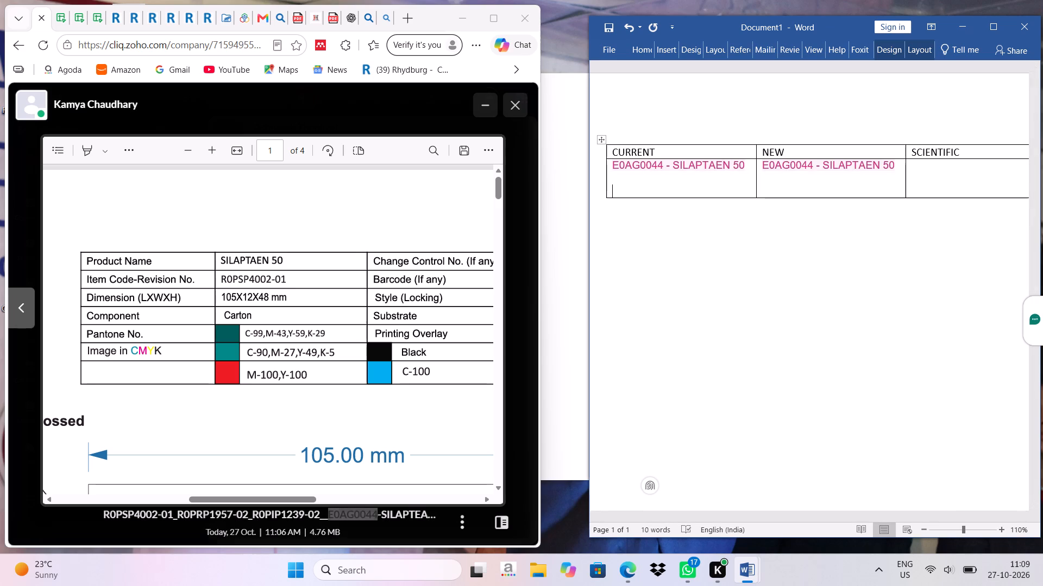
Enter the item code and component from the artwork, R0PSP4002-01 CARTON, below the product name in the CURRENT column.
scroll(204, 356, "down", 2)
scroll(204, 356, "up", 1)
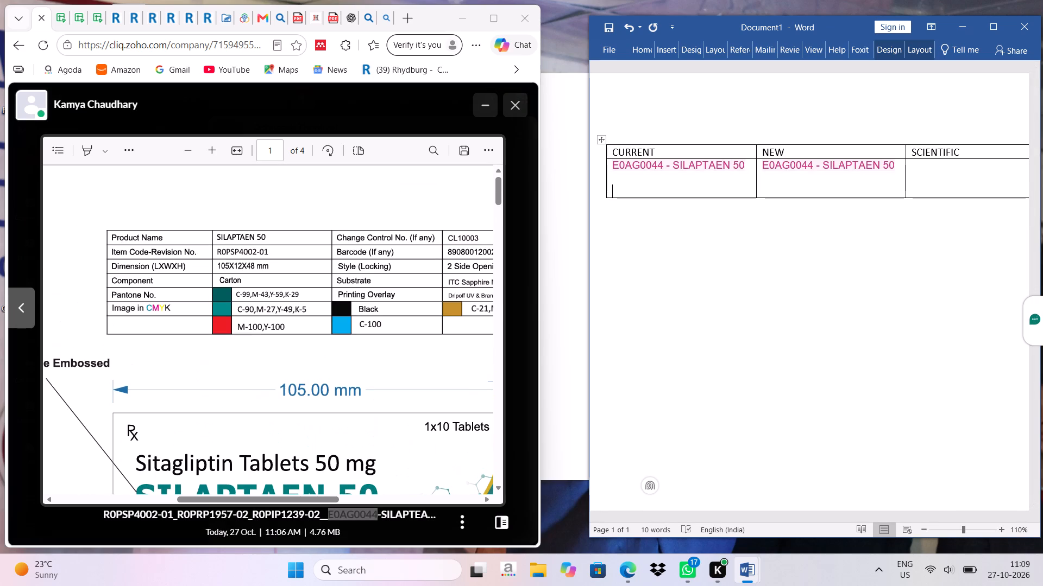
left_click(216, 250)
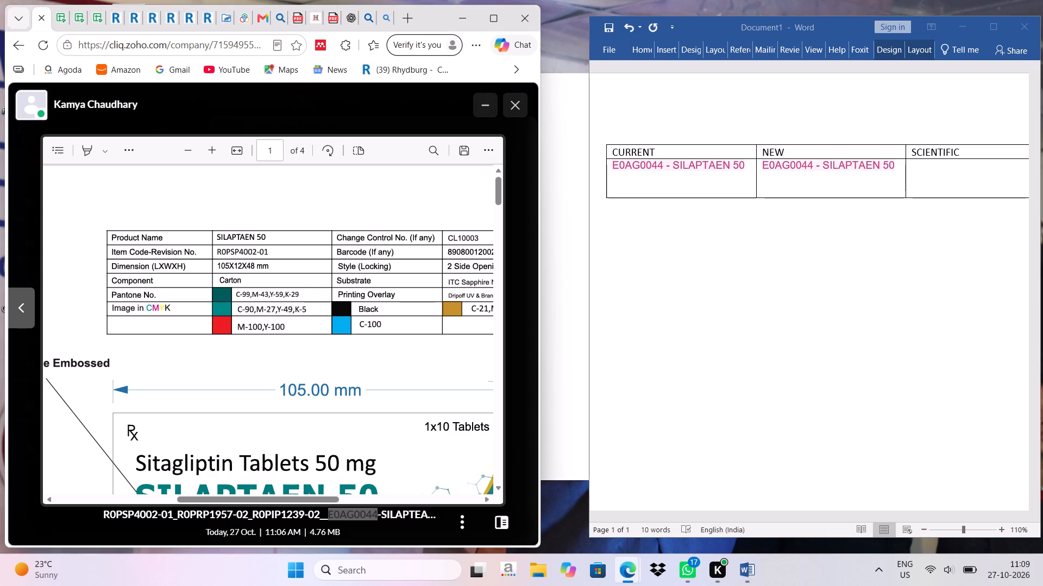
left_click_drag(219, 250, 247, 246)
left_click(631, 186)
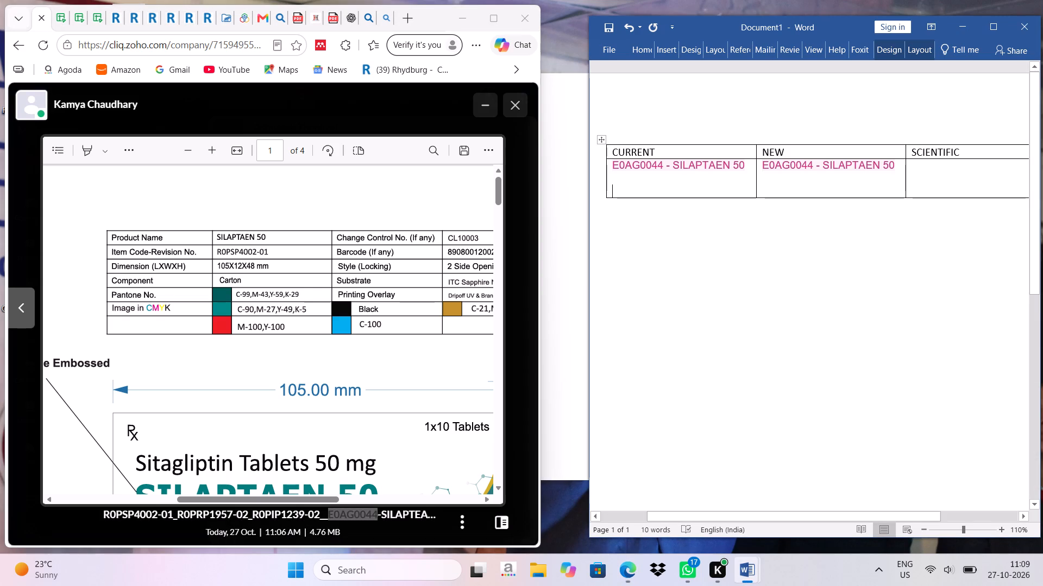
type("R0")
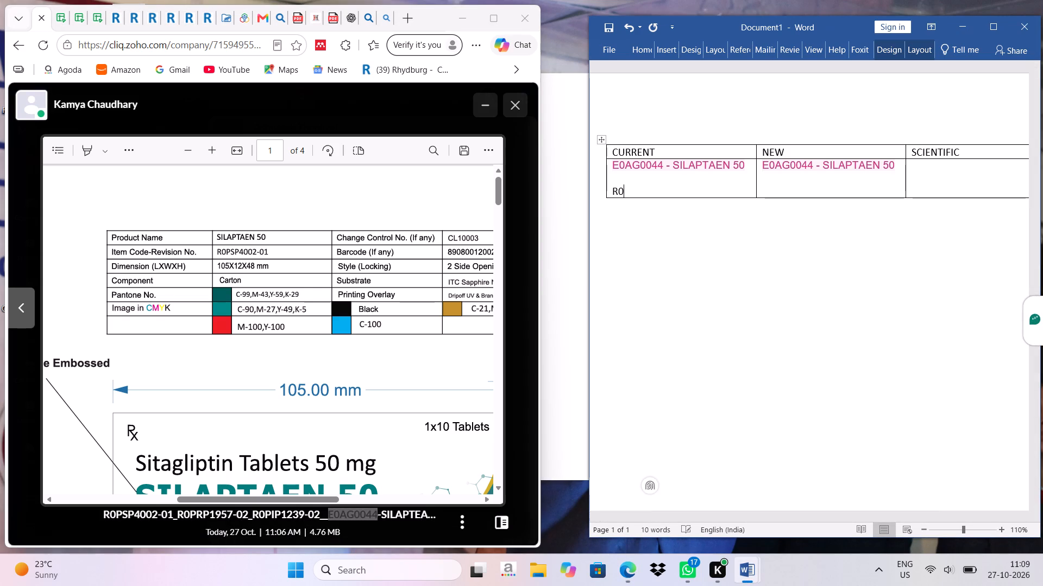
type("PSP")
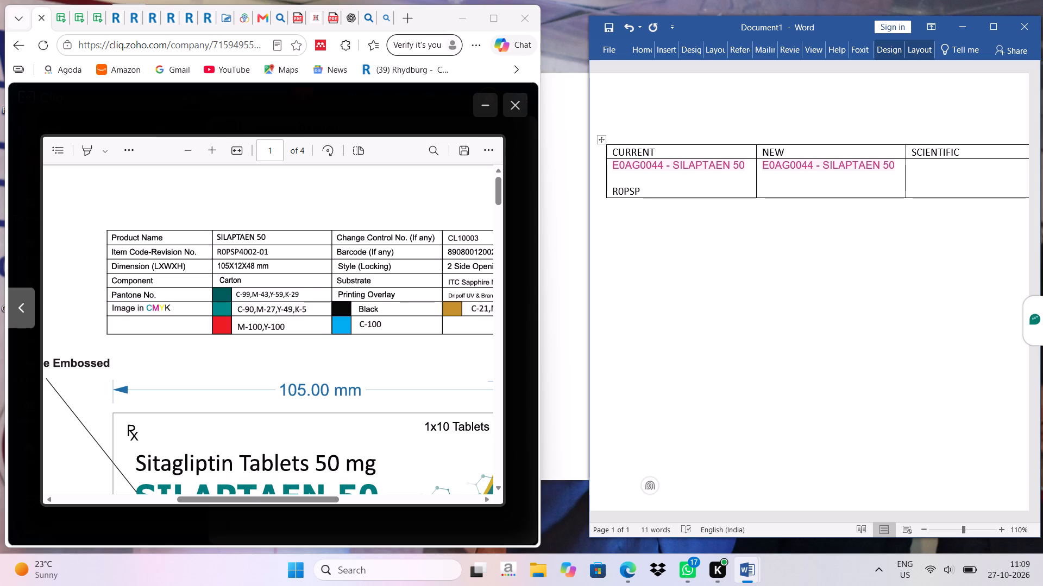
type("400")
key("2")
key("minus")
type("01")
key("space")
type("CARTON")
key("Return")
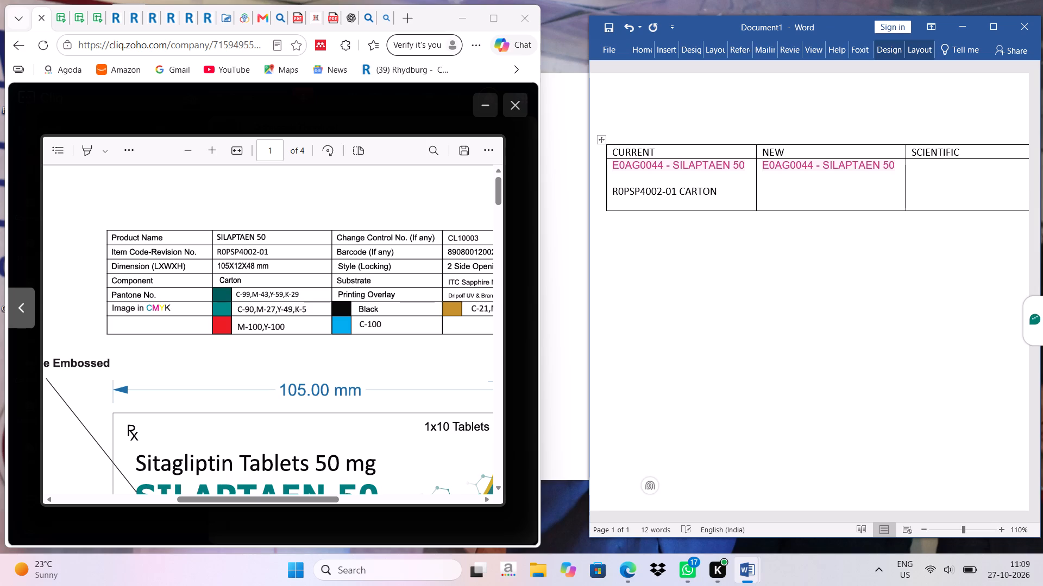
key("Return")
Check the carton artwork's batch details panel and add the note "1.The MRP is present on the carton" under CURRENT.
scroll(384, 291, "left", 1)
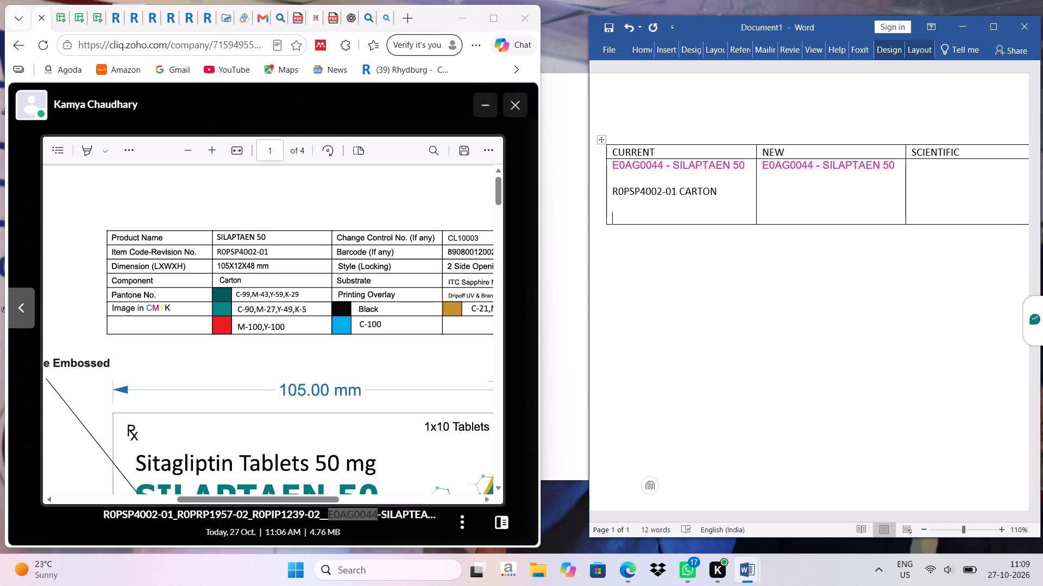
scroll(384, 291, "left", 3)
scroll(384, 291, "down", 2)
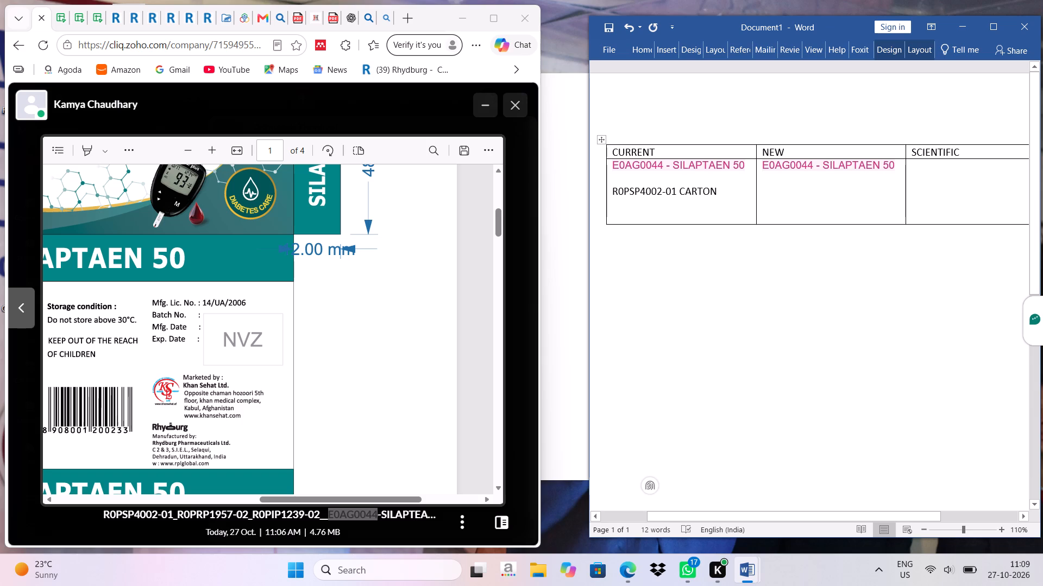
key("1")
key("period")
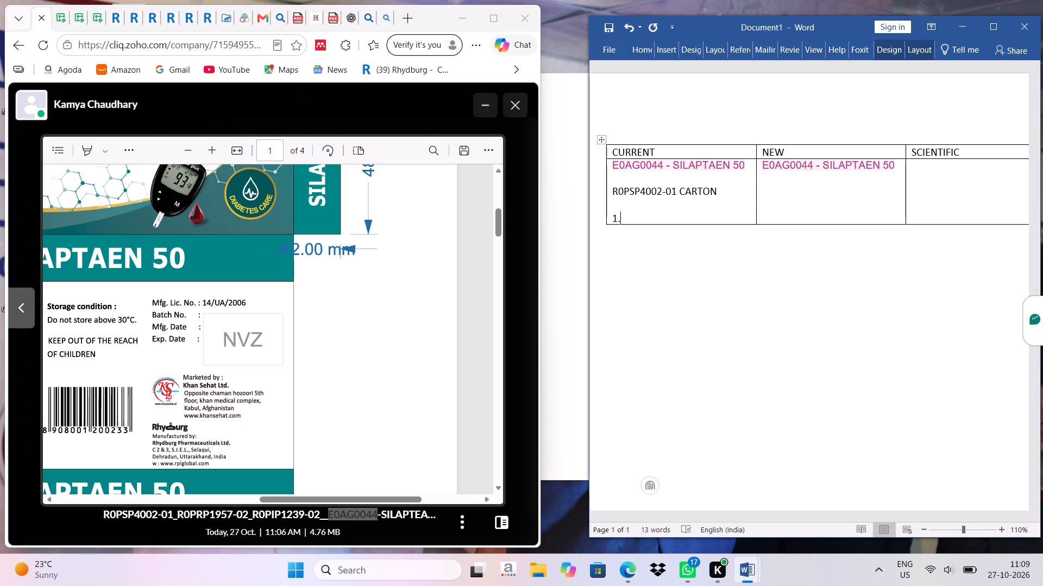
key("t")
type("he")
key("space")
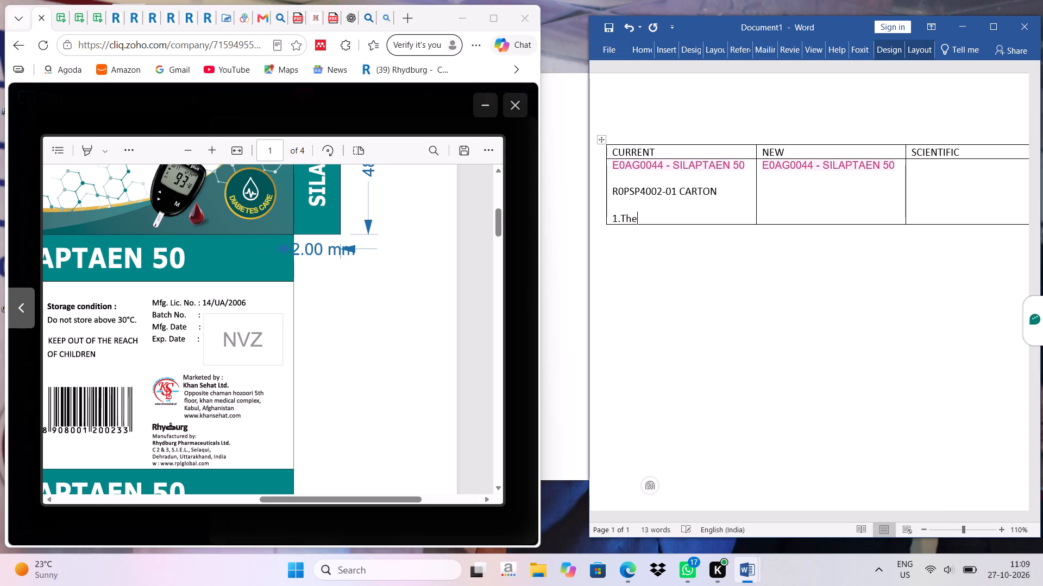
type("MRP")
key("space")
type("is")
key("space")
type("present on the")
key("space")
type("carton")
key("space")
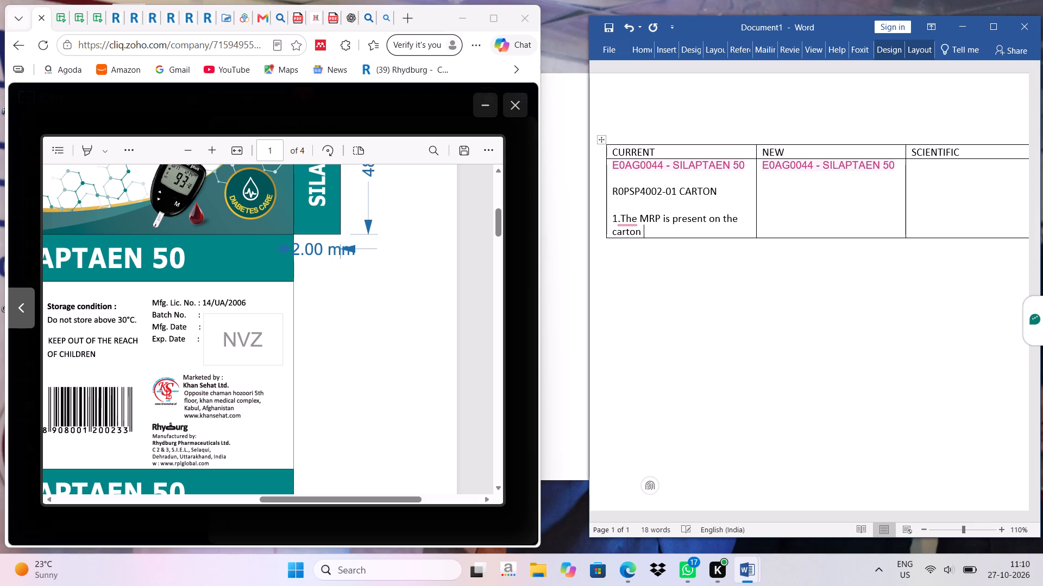
Add a SPECS heading below the MRP note under CURRENT, with the specification code R0PSP4002/SP-01 beneath it.
key("Return")
key("Return")
type("SPECS")
key("Return")
key("Return")
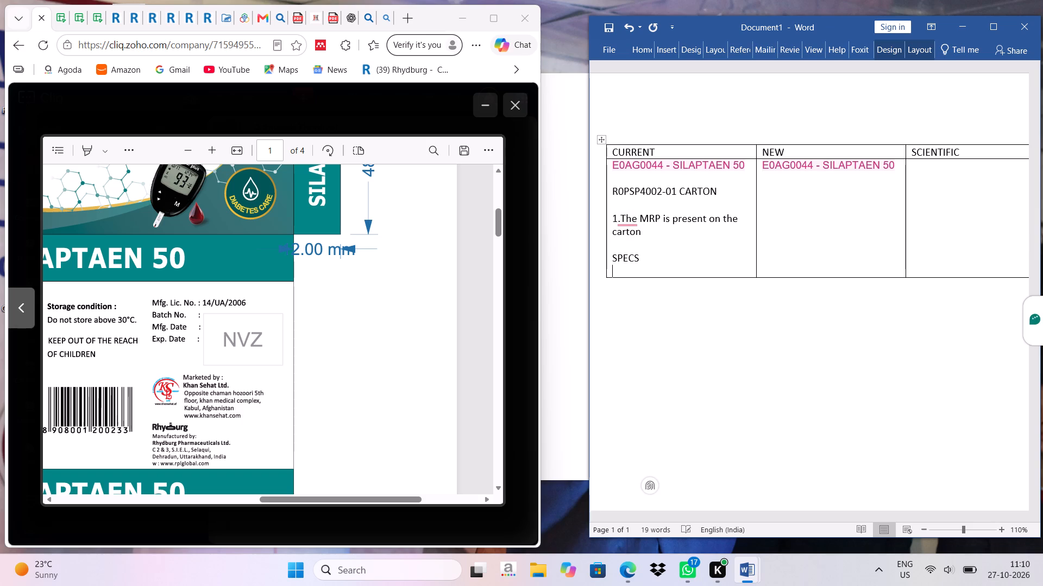
type("R0")
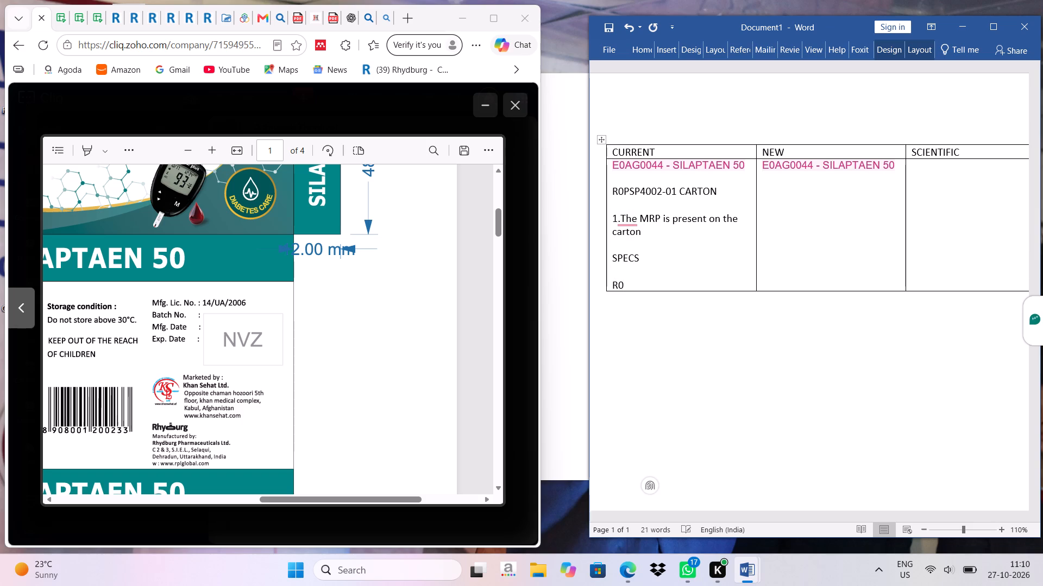
type("PSP")
type("4002/SP-")
type("01")
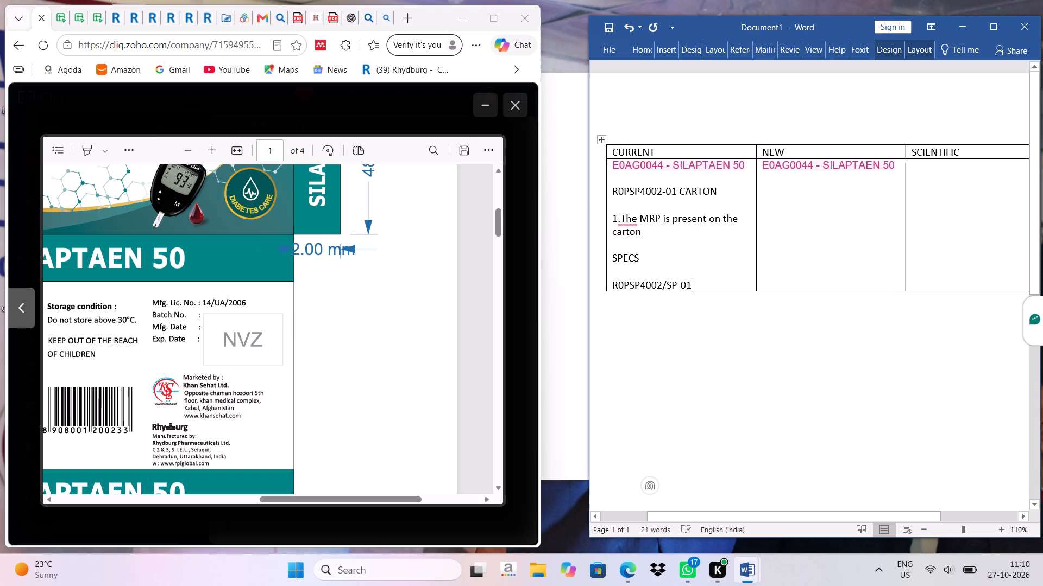
Copy the CURRENT entries from the carton code through the specification code into the NEW column, one blank line below the product name.
left_click_drag(614, 189, 681, 271)
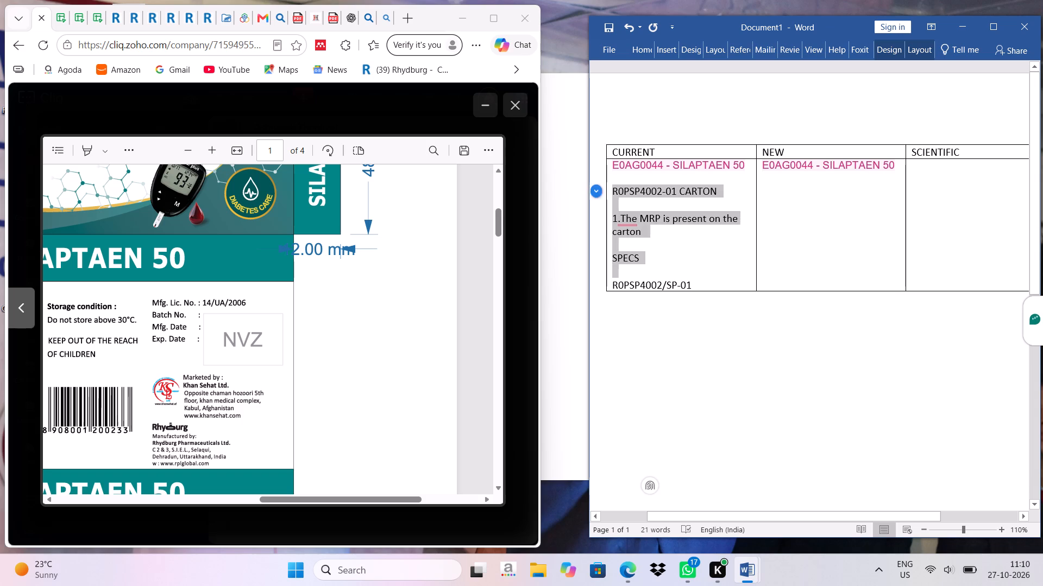
left_click_drag(681, 271, 694, 288)
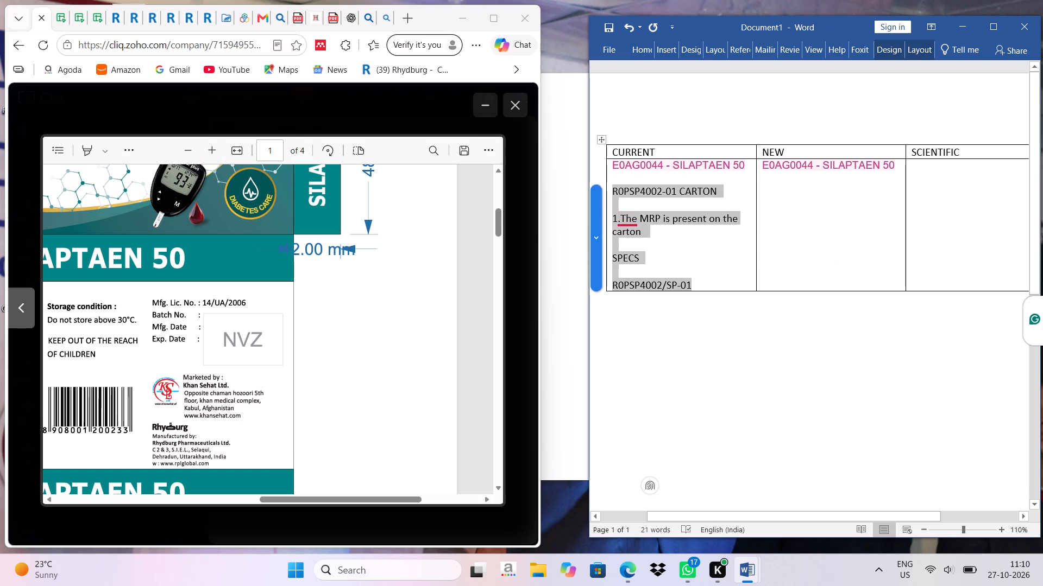
right_click(640, 224)
left_click_drag(689, 253, 700, 252)
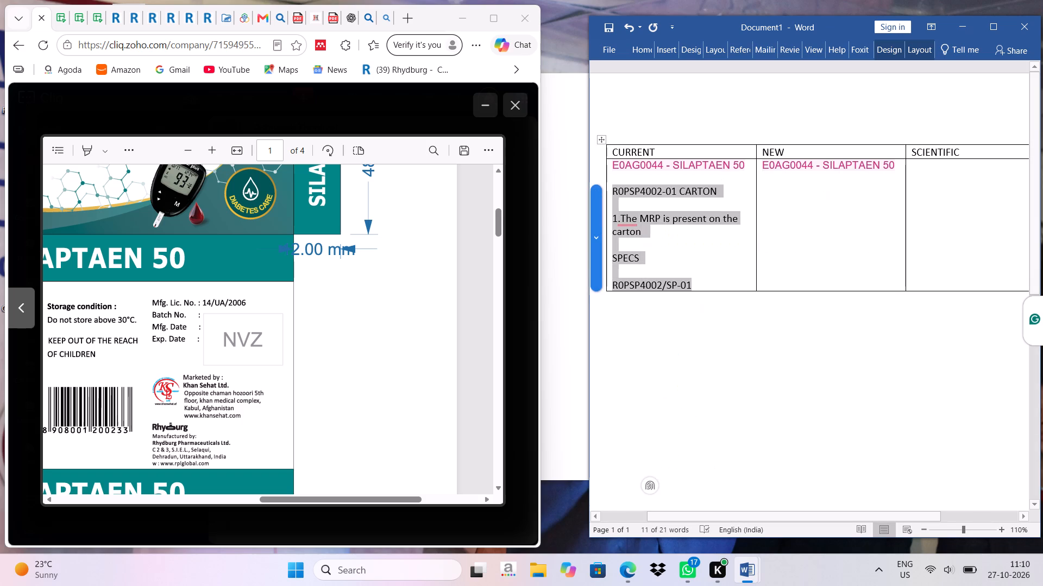
left_click(786, 194)
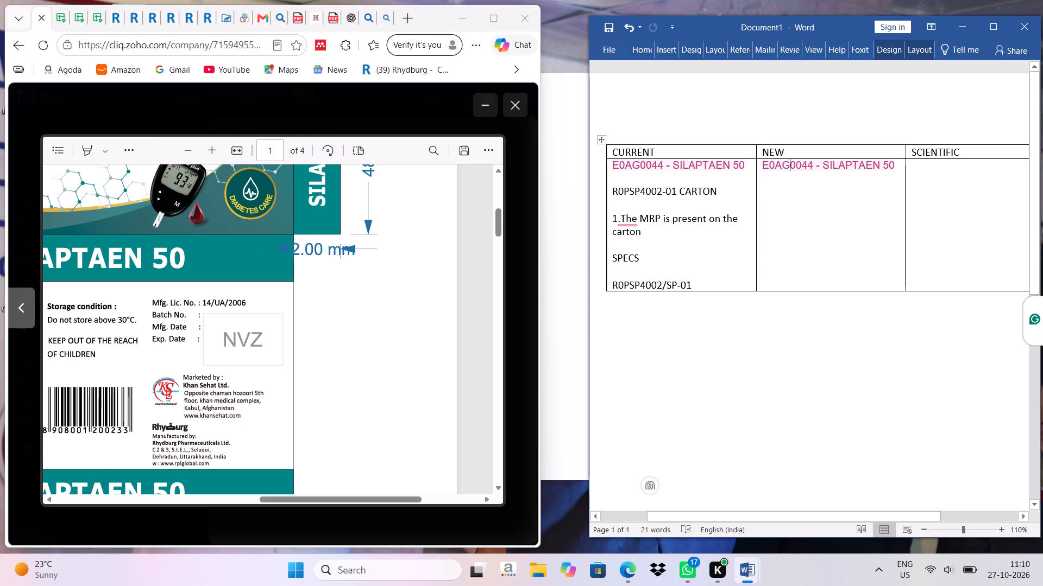
left_click(900, 170)
key("Return")
key("Return")
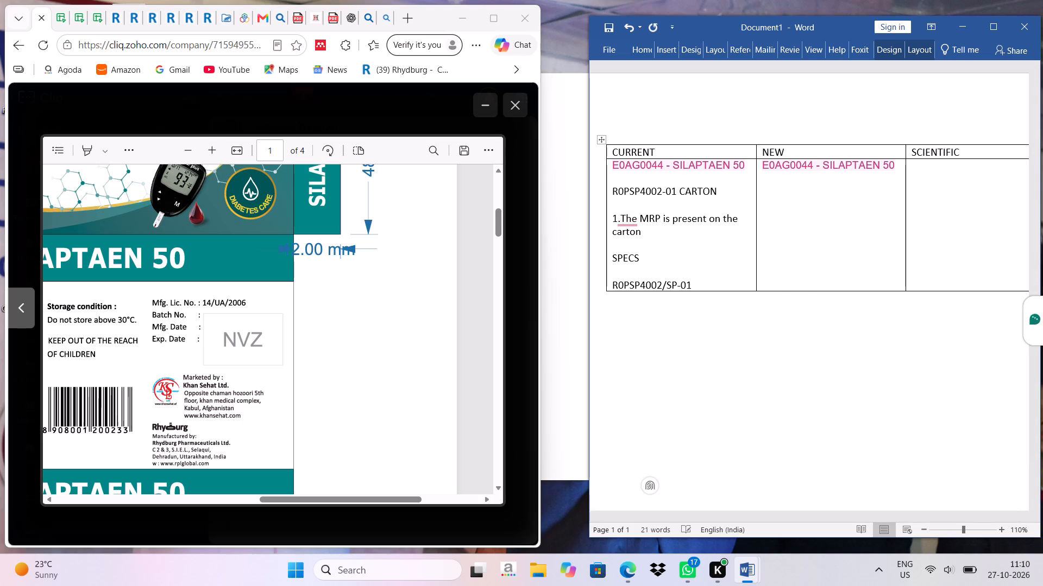
key("ctrl+v")
Change the carton item code in the NEW column to R0PSP4002-02.
left_click(826, 190)
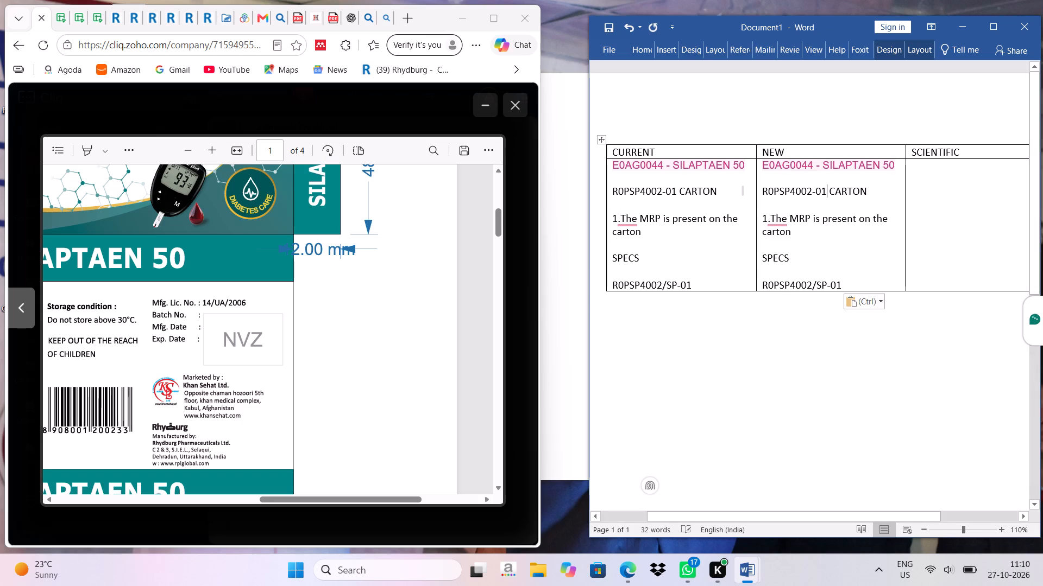
key("BackSpace")
key("2")
Reword the MRP note in the NEW column as "The MRP is removed from the carton".
left_click(803, 235)
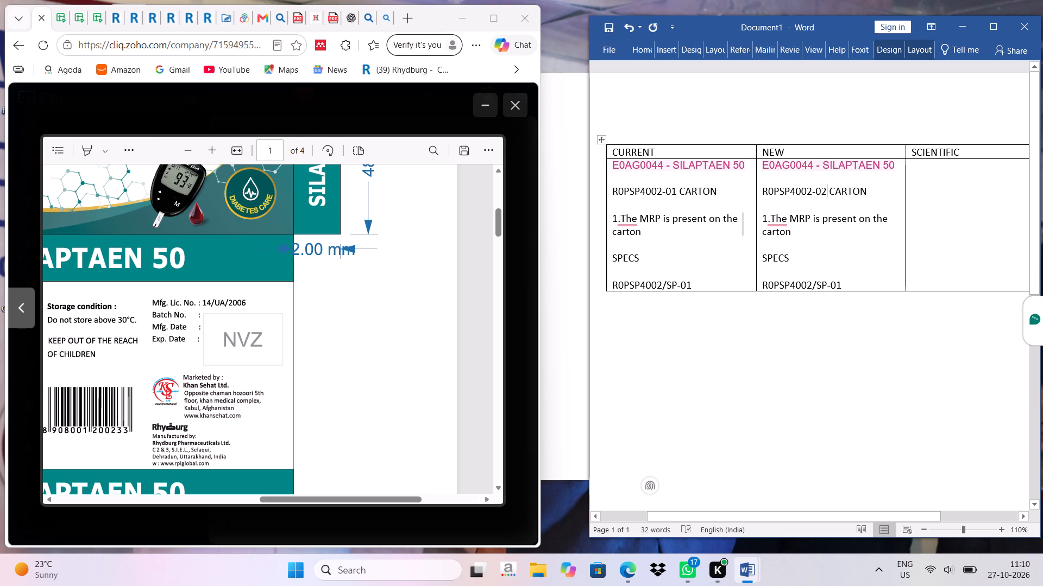
key("BackSpace")
key("BackSpace")
key("BackSpace")
key("BackSpace")
key("BackSpace")
key("BackSpace")
key("BackSpace")
key("BackSpace")
key("BackSpace")
key("BackSpace")
key("BackSpace")
key("BackSpace")
key("BackSpace")
key("BackSpace")
key("BackSpace")
key("BackSpace")
key("BackSpace")
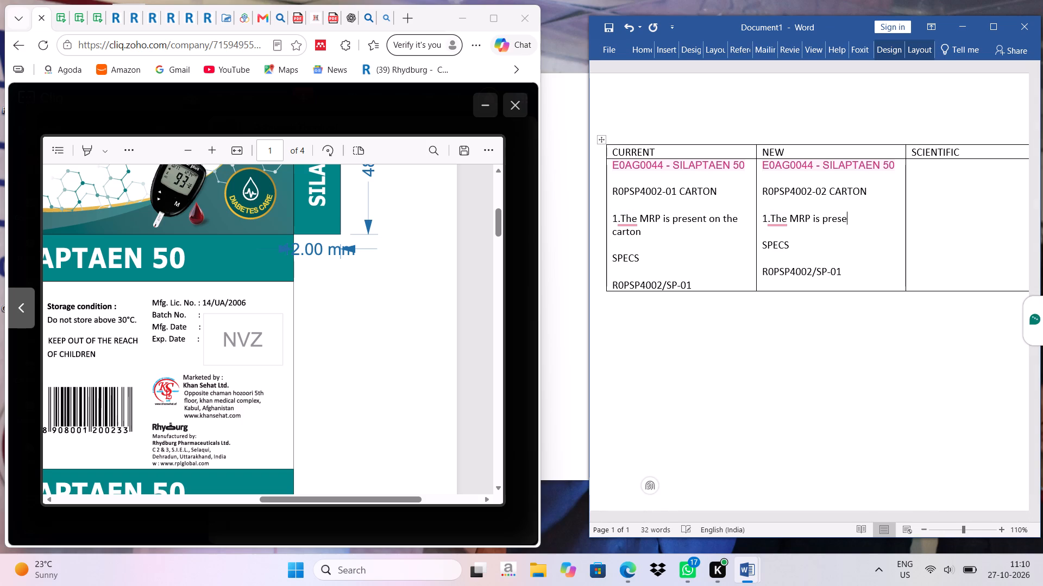
key("BackSpace")
key("BackSpace")
key("BackSpace")
key("BackSpace")
key("BackSpace")
type("removed")
key("space")
type("from the")
key("space")
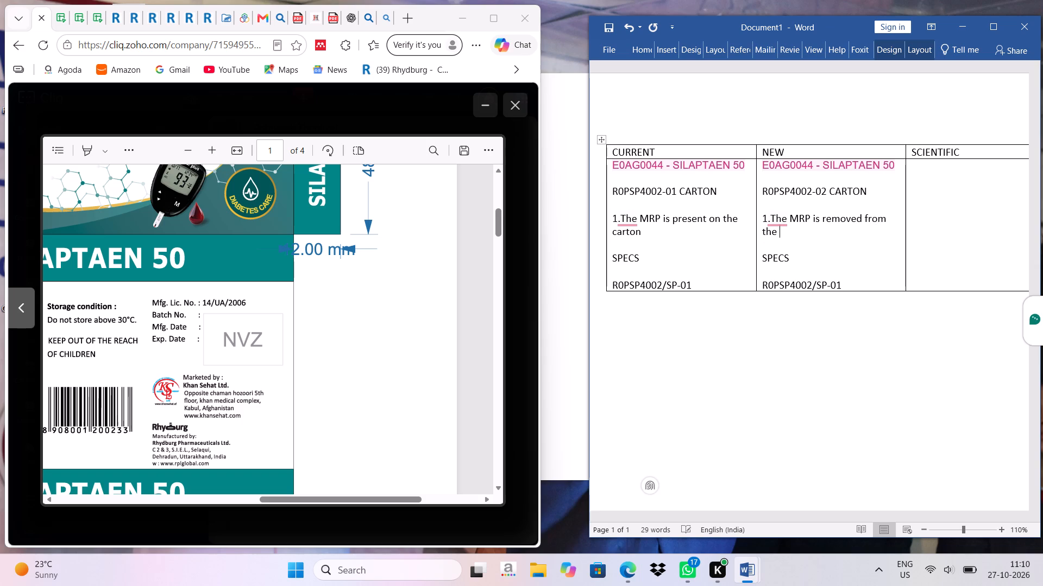
type("carton")
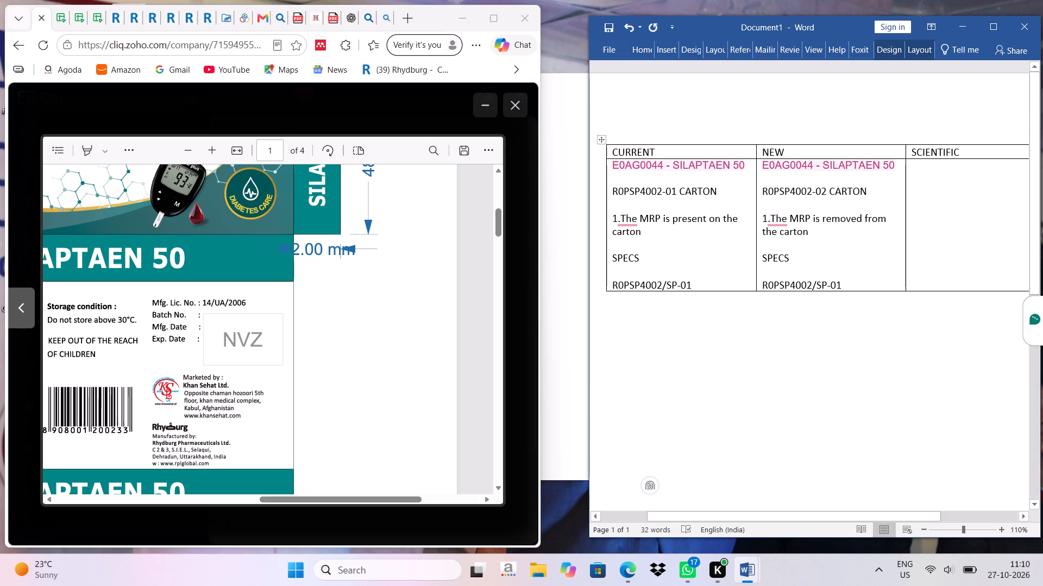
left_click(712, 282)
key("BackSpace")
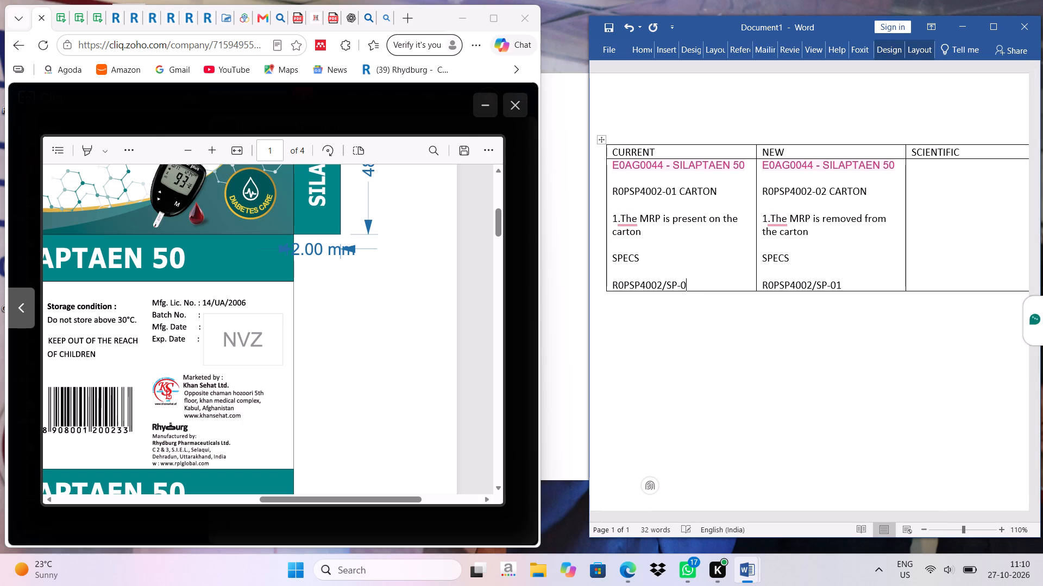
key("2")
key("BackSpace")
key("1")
Change the specification code in the NEW column to R0PSP4002/SP-02.
left_click(844, 279)
key("BackSpace")
key("2")
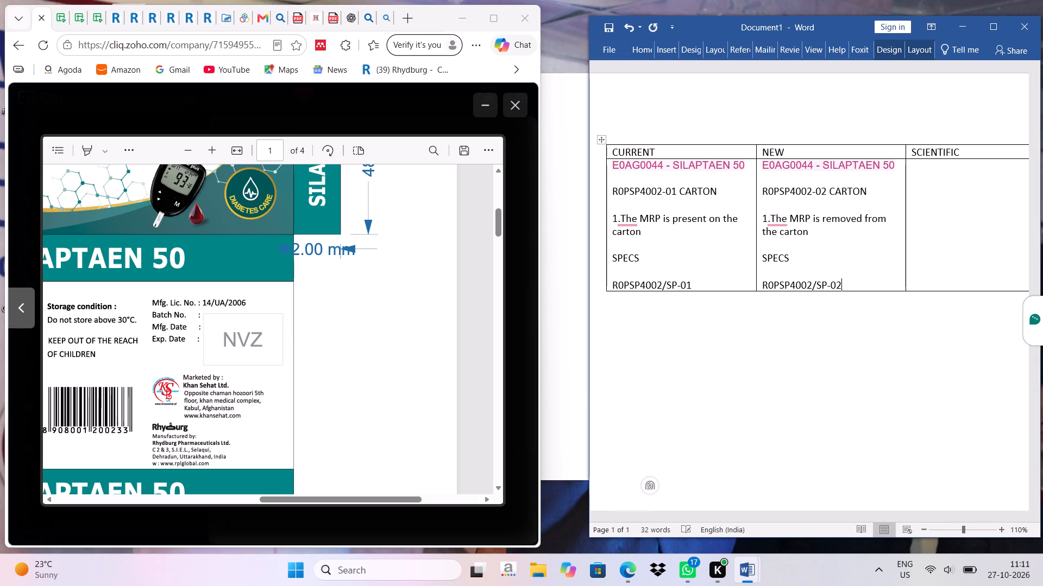
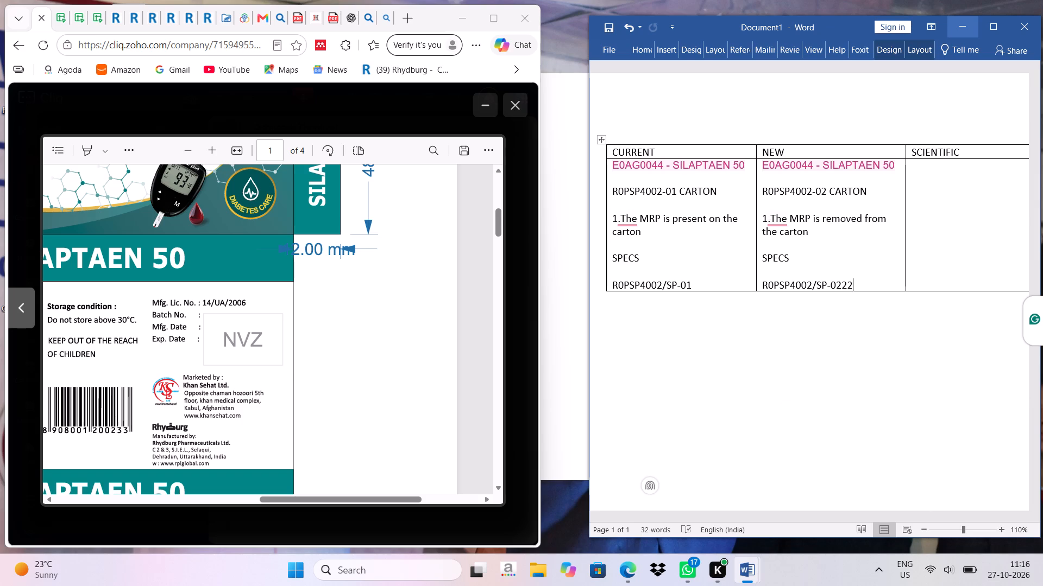
Delete the trailing 2s from the specification code in the NEW column, leaving R0PSP4002/SP-0.
key("BackSpace")
key("BackSpace")
key("BackSpace")
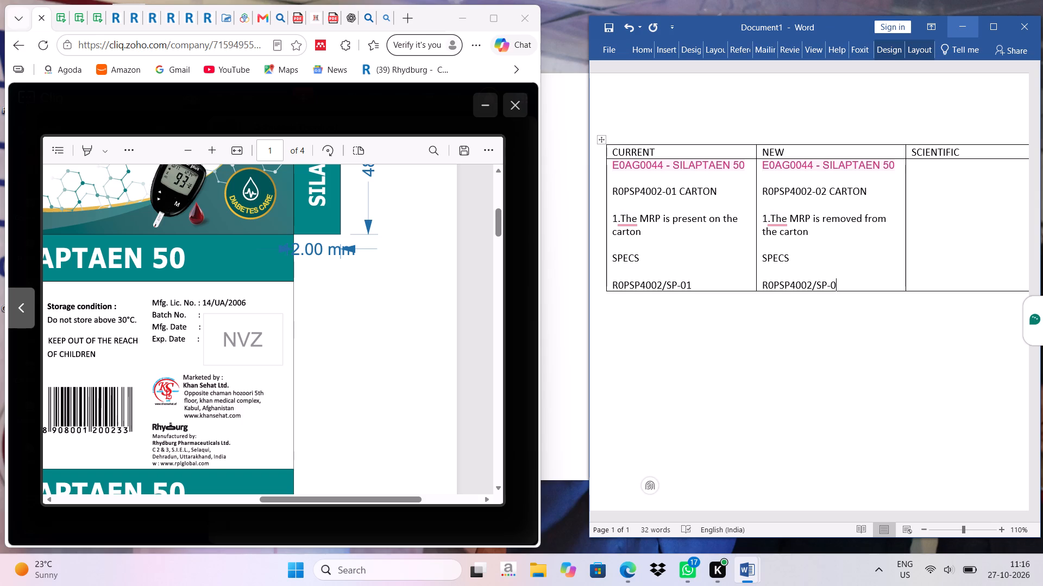
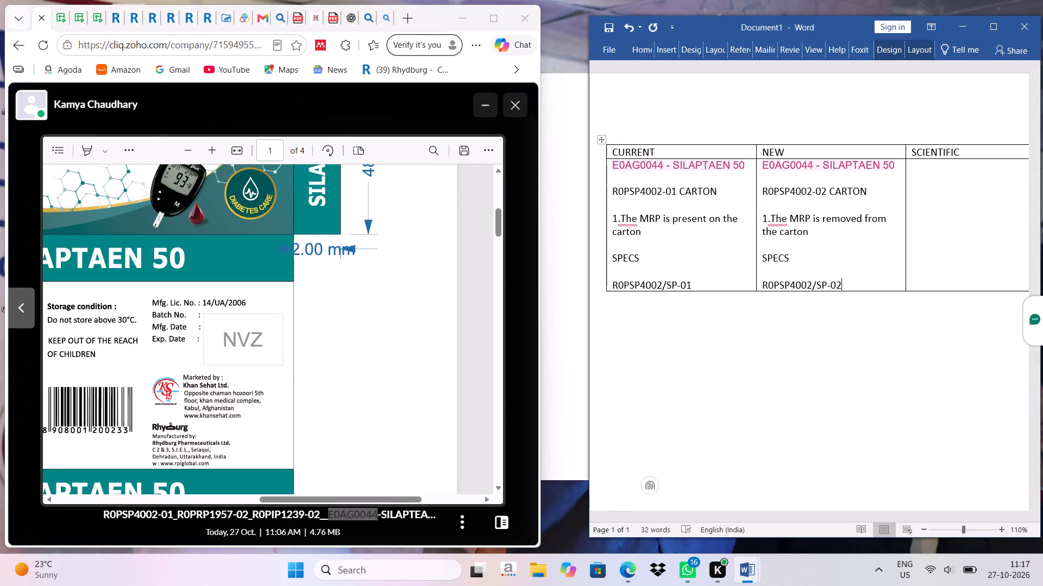
Save the SILAPTAEN 50 artwork PDF from the chat to the downloads and open the saved file.
left_click(460, 150)
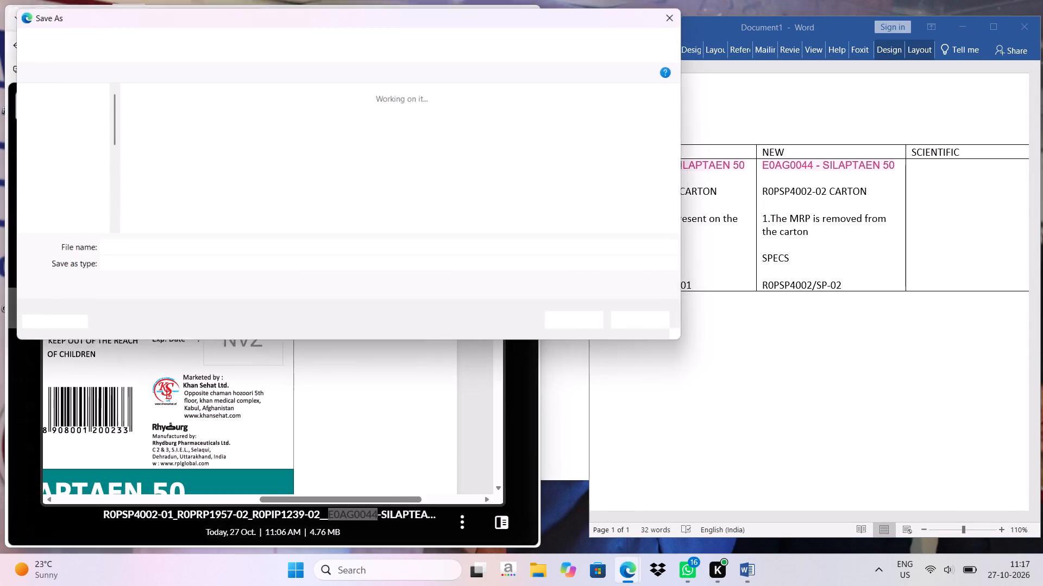
left_click(581, 319)
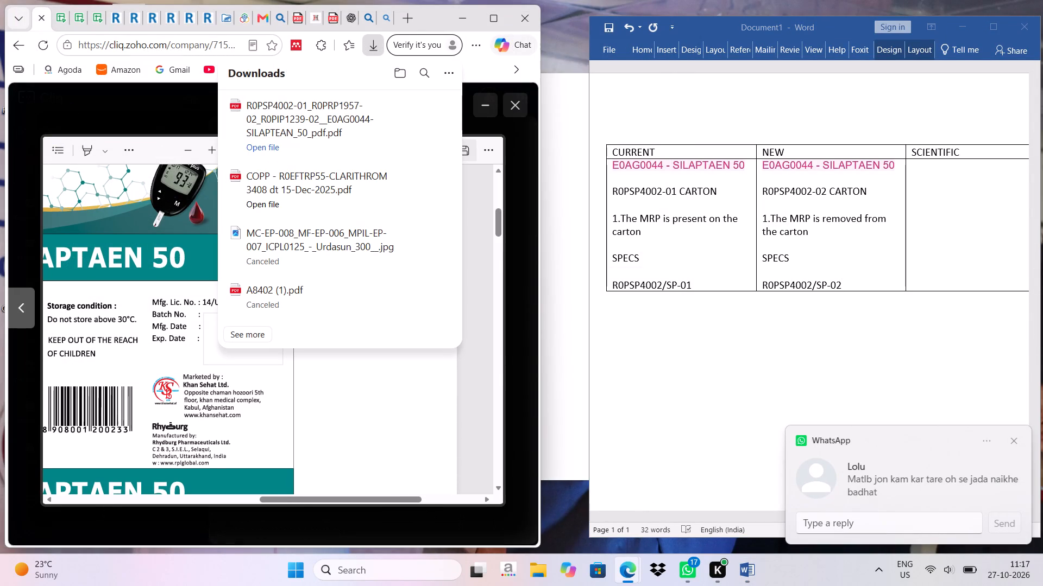
left_click(263, 145)
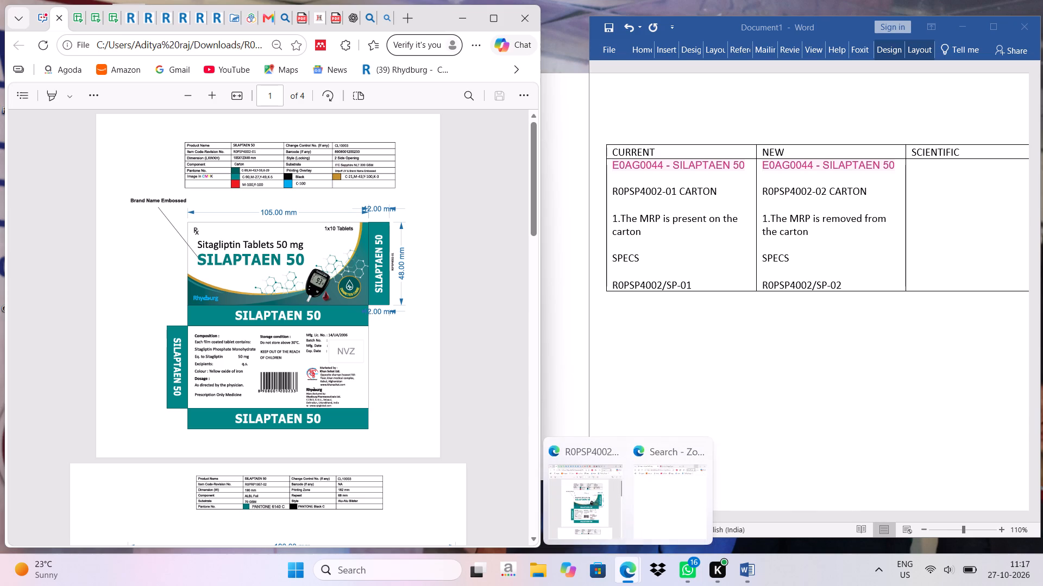
Open the artwork PDF linked in the A8832 record for E0AG0044 - SILAPTAEN 50 in the Artwork Review Report.
left_click(655, 507)
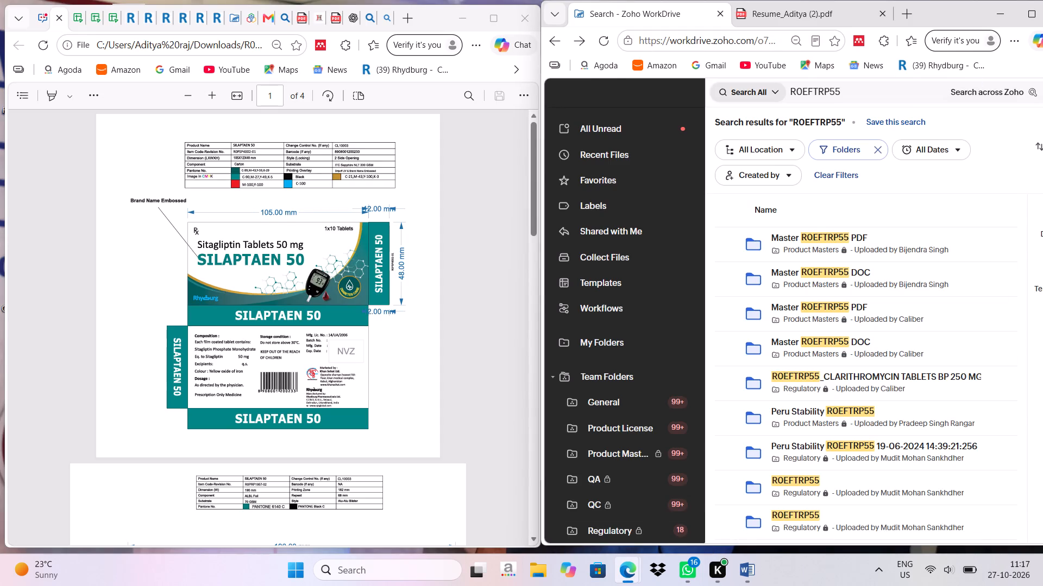
left_click(234, 14)
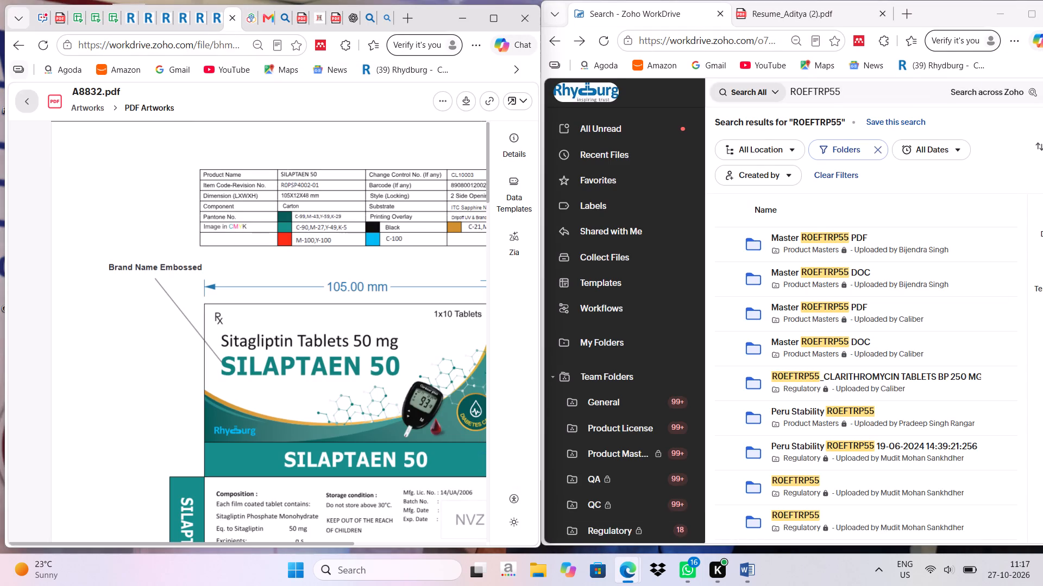
left_click(26, 97)
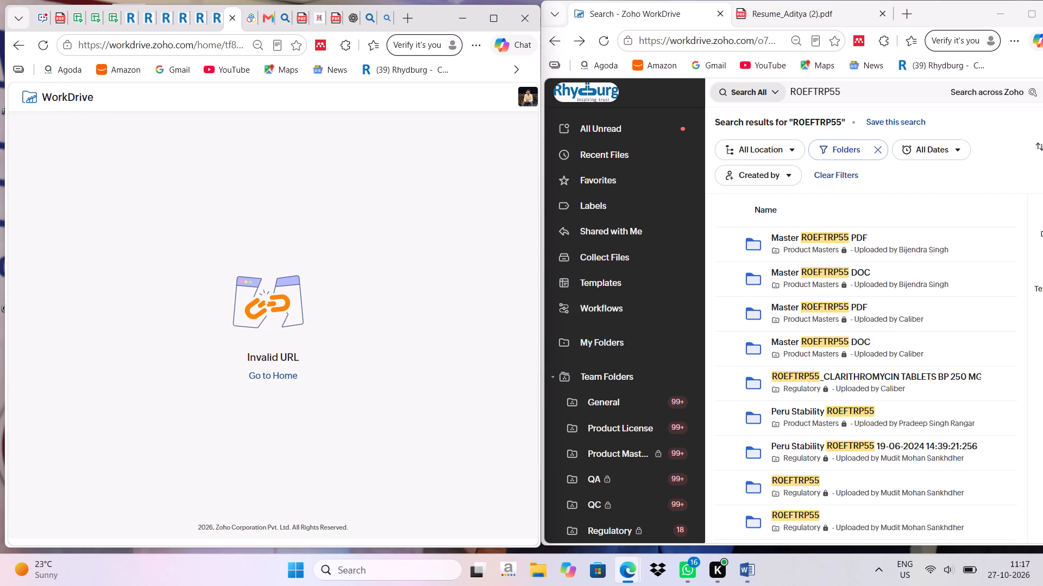
left_click(209, 18)
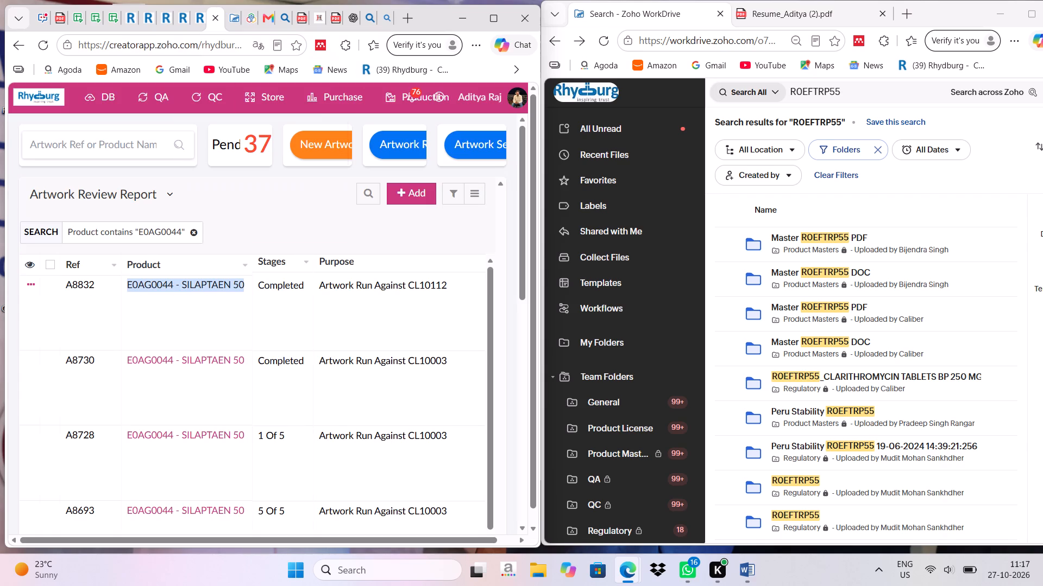
left_click(280, 276)
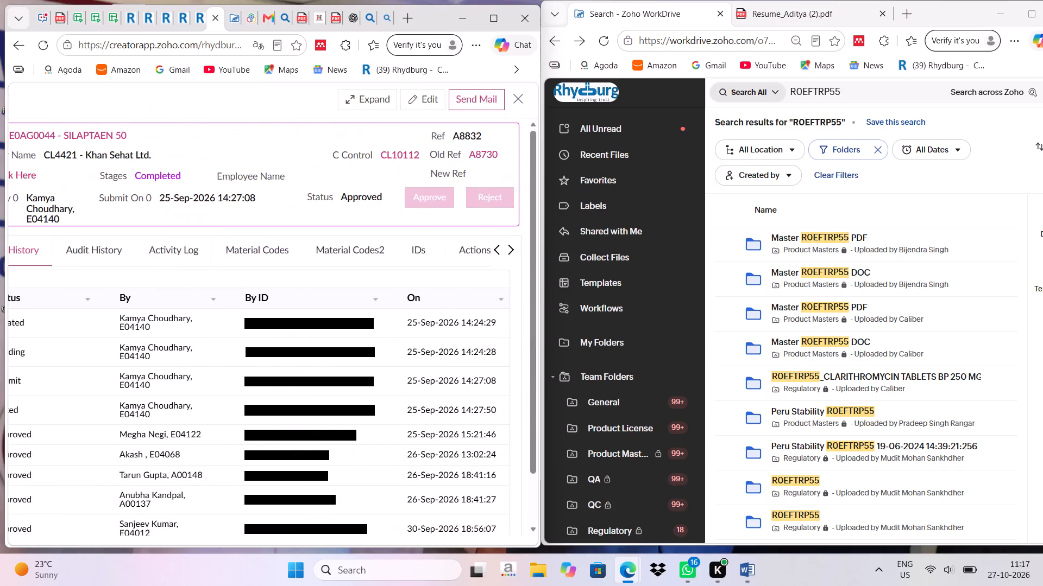
left_click(23, 175)
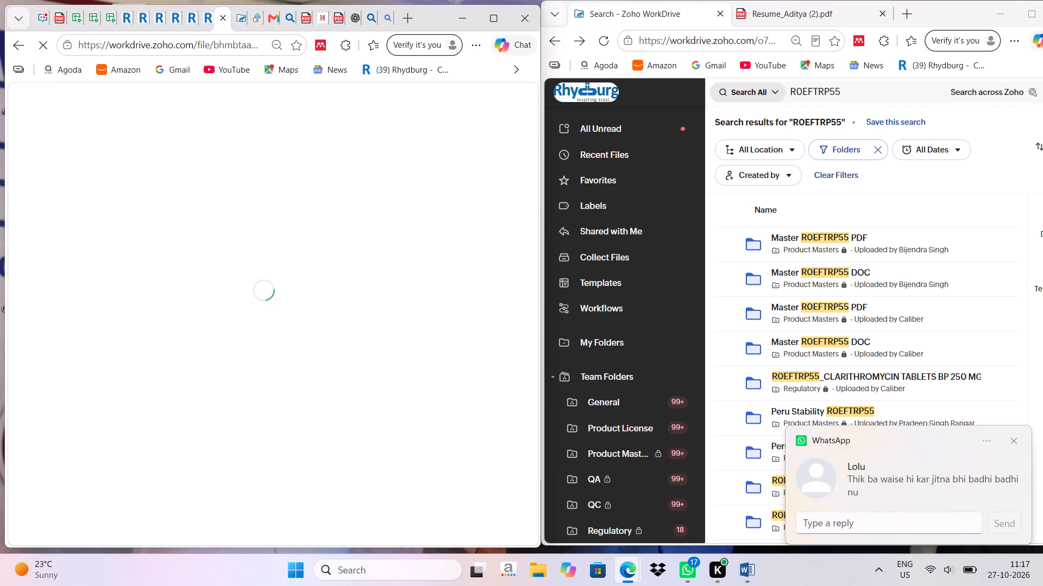
left_click(1012, 441)
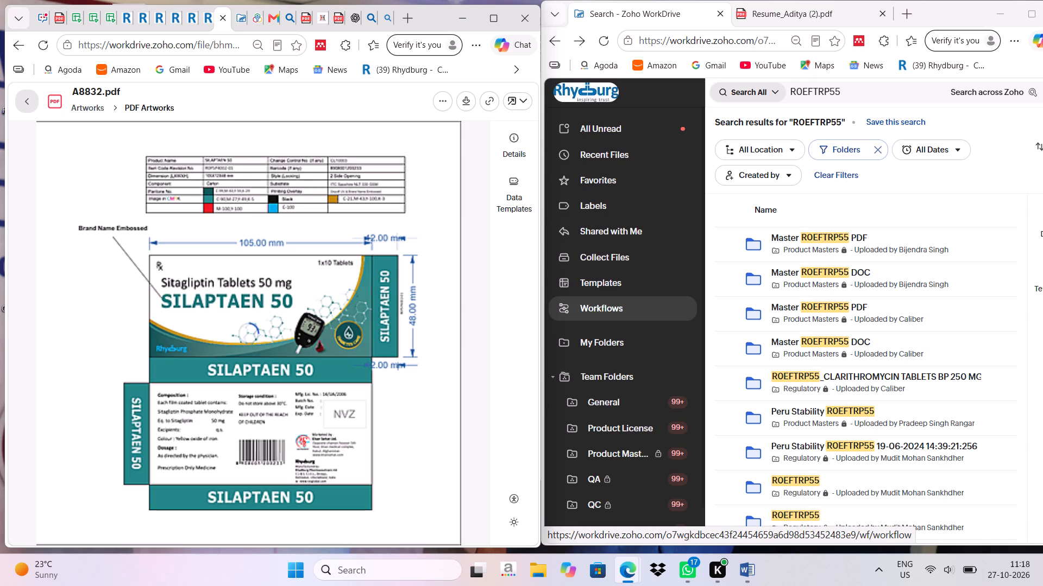
Download the A8832.pdf artwork from WorkDrive and open the downloaded copy.
left_click(467, 104)
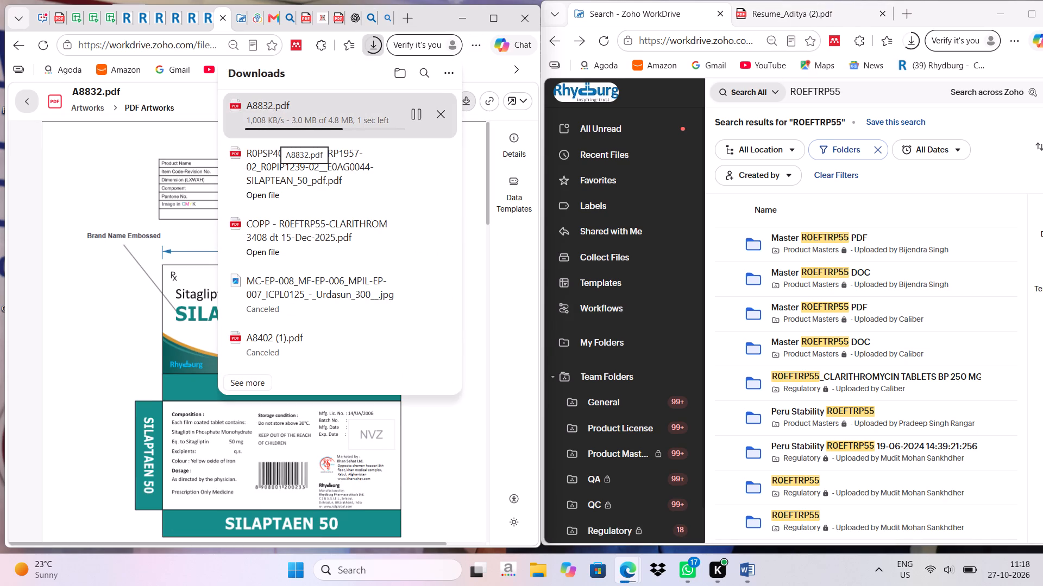
left_click(255, 122)
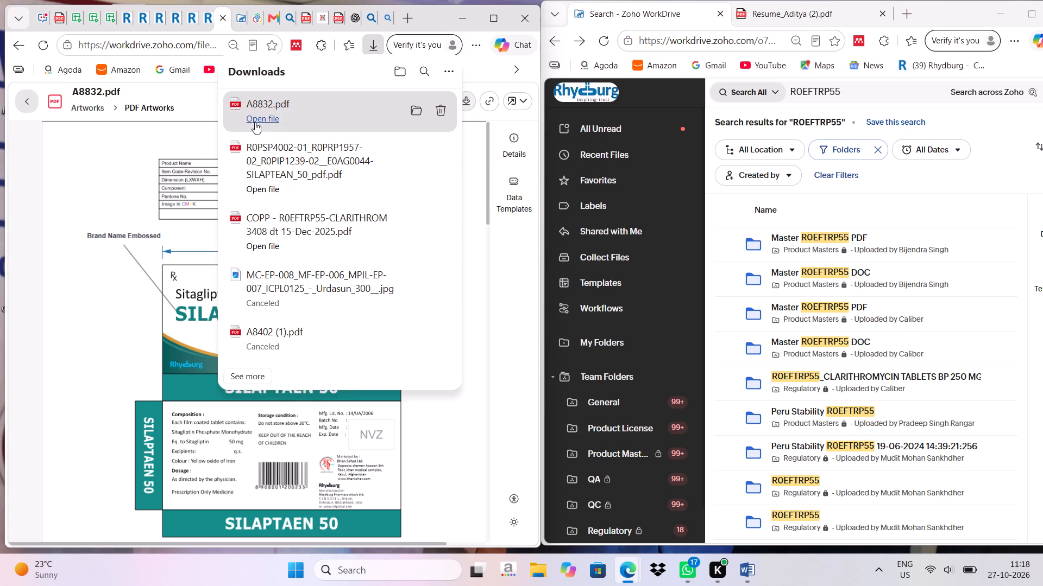
Open the downloaded R0PSP4002-01 SILAPTAEN 50 artwork PDF in the second browser window, alongside A8832.pdf.
left_click(1010, 36)
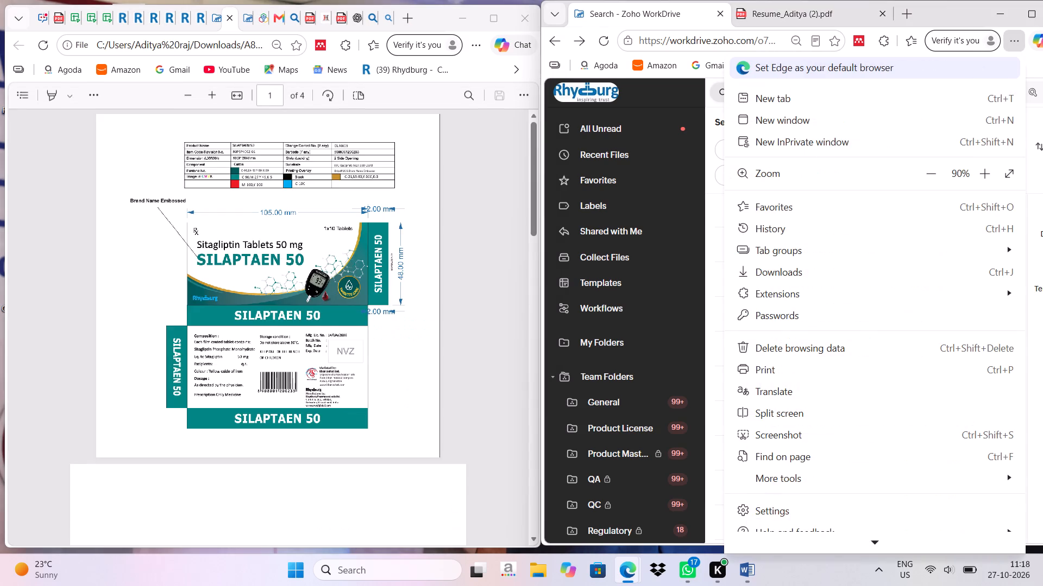
left_click(763, 264)
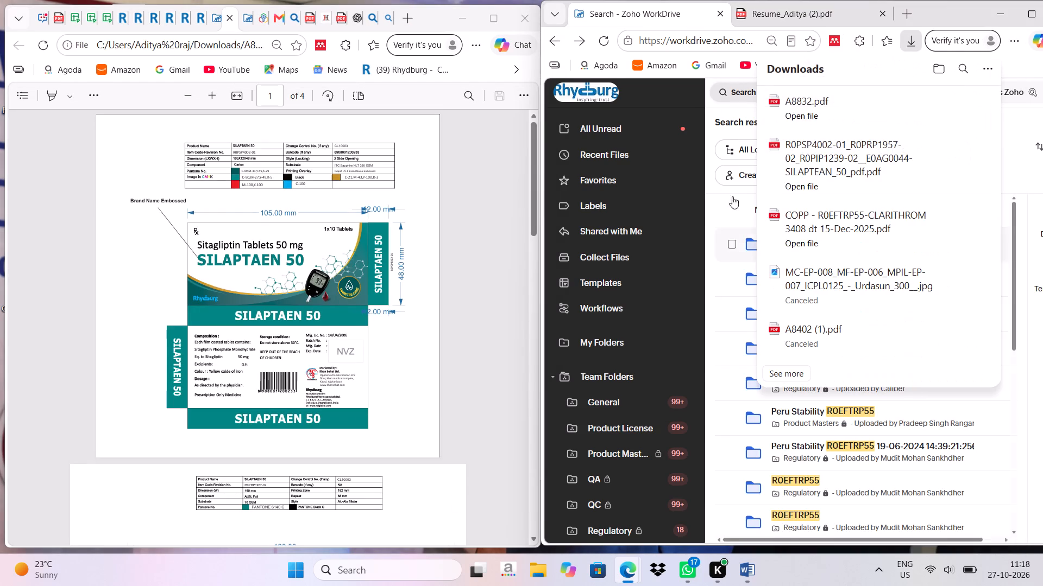
left_click(798, 190)
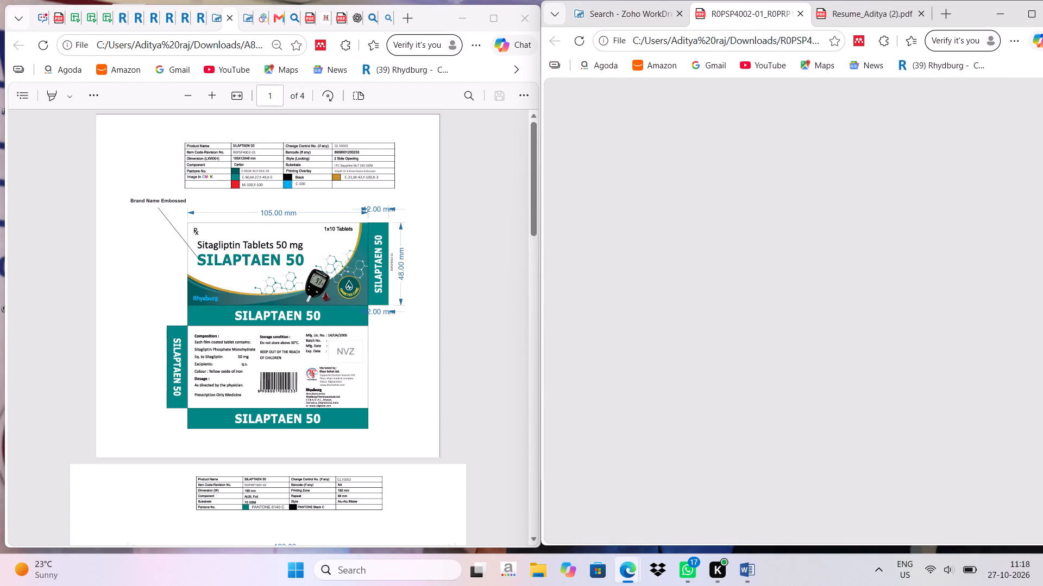
Compare the carton specification tables in the two PDFs, including item code, dimensions, colours, barcode and substrate.
left_click(411, 268)
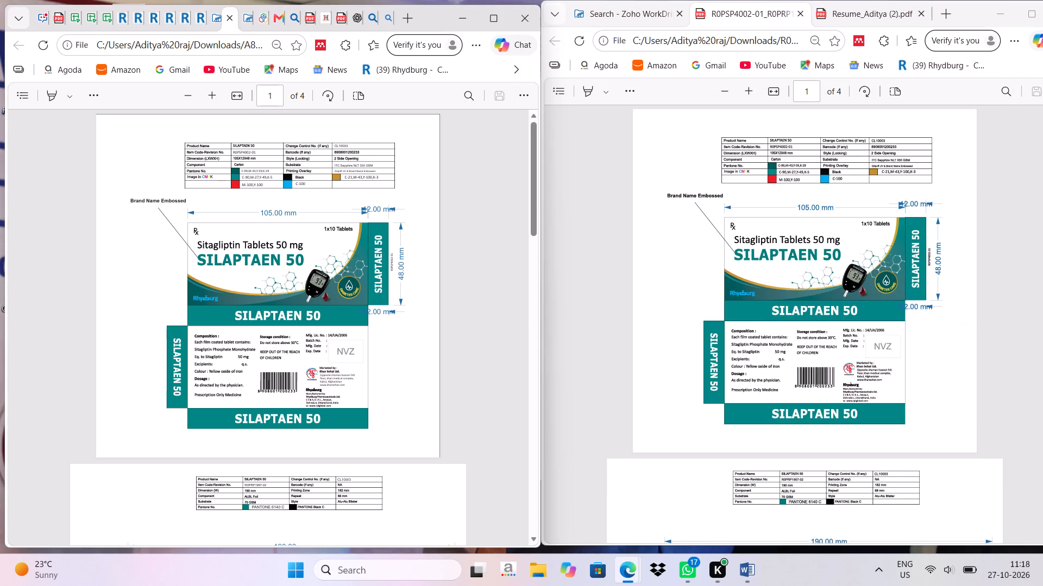
scroll(274, 234, "up", 5)
scroll(274, 234, "right", 1)
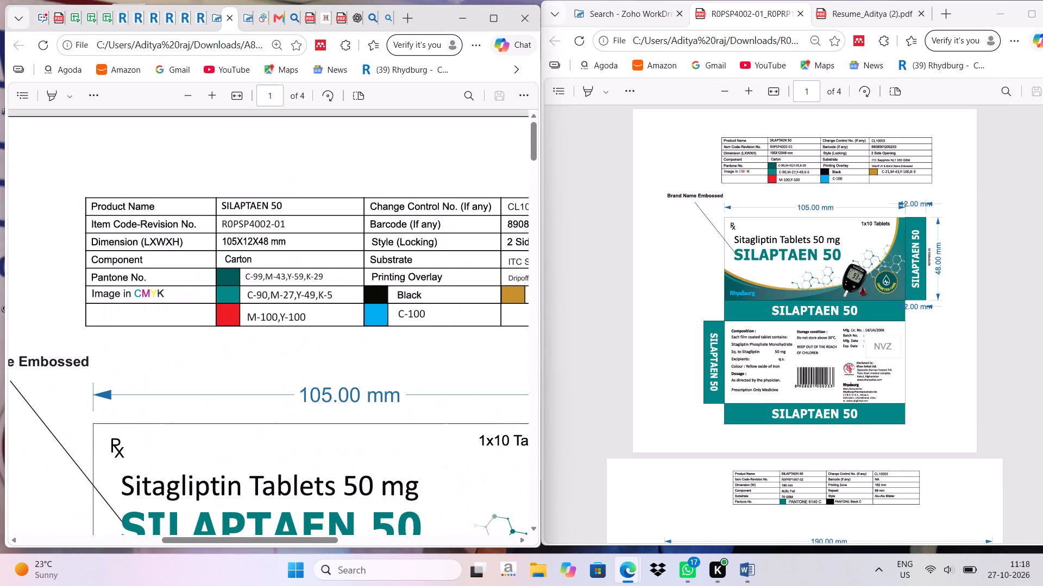
scroll(274, 234, "right", 1)
scroll(761, 204, "up", 2)
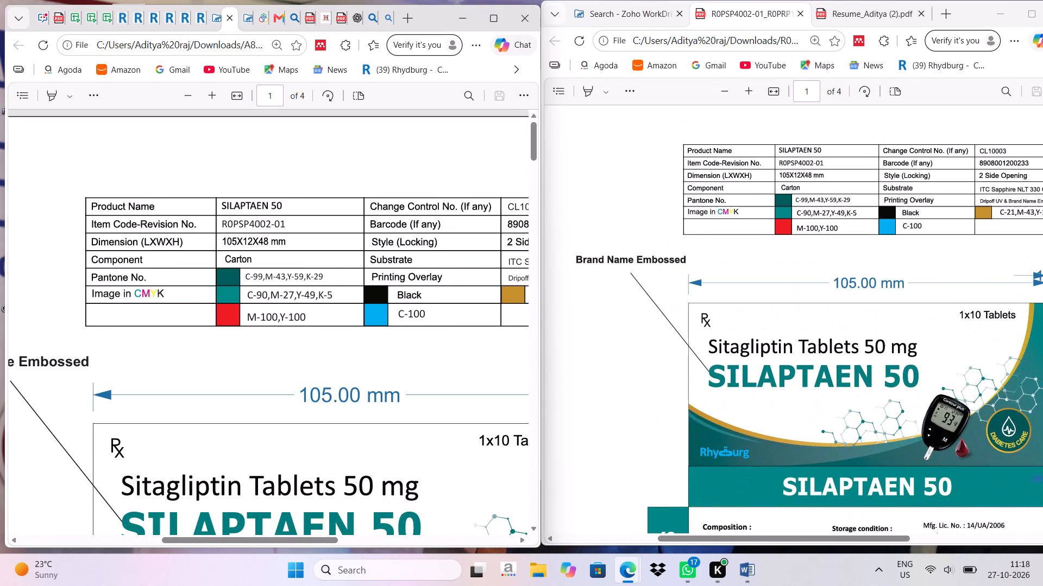
scroll(761, 204, "up", 5)
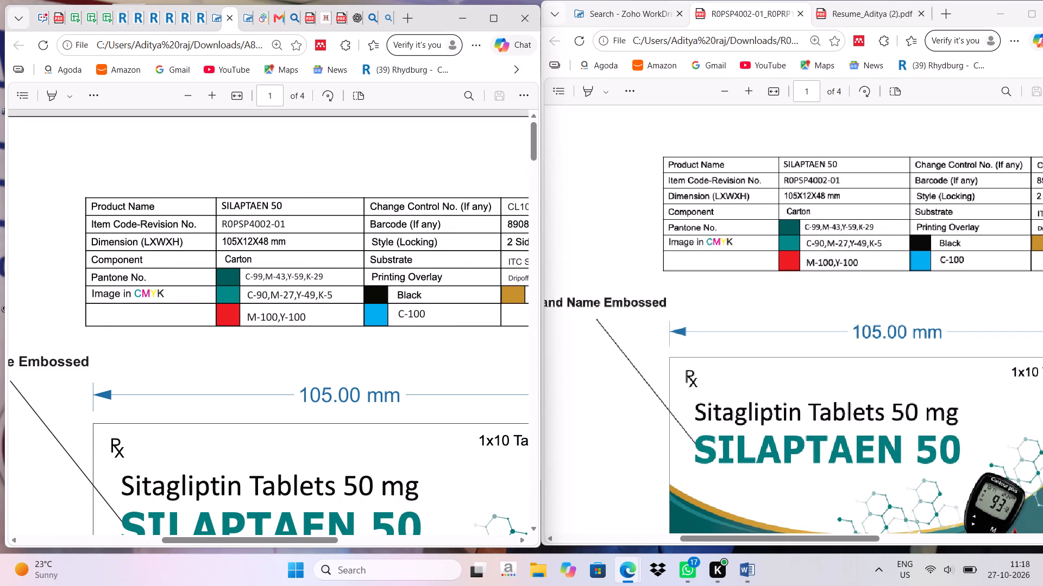
scroll(761, 204, "up", 2)
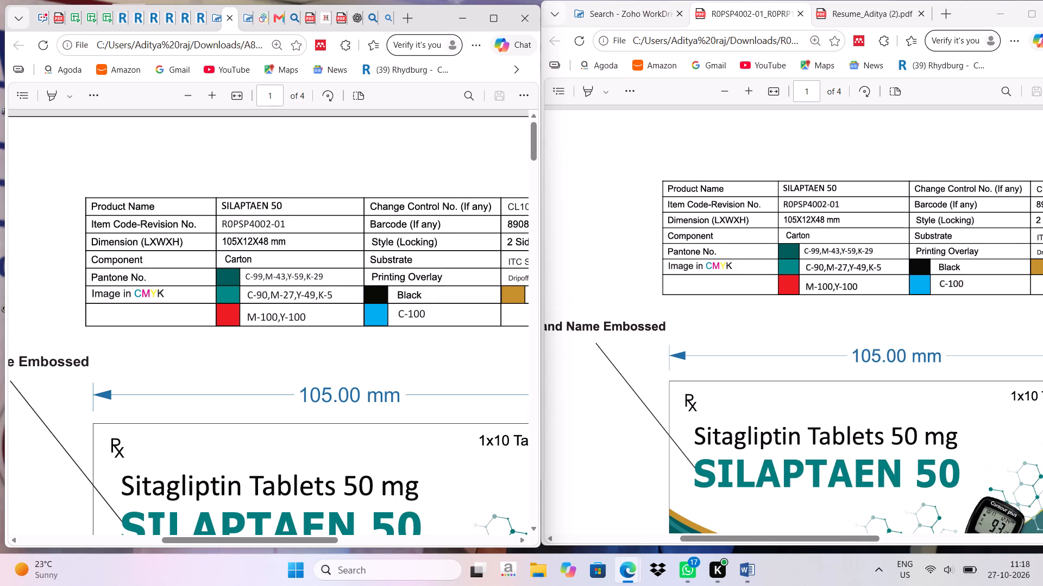
scroll(388, 278, "down", 1)
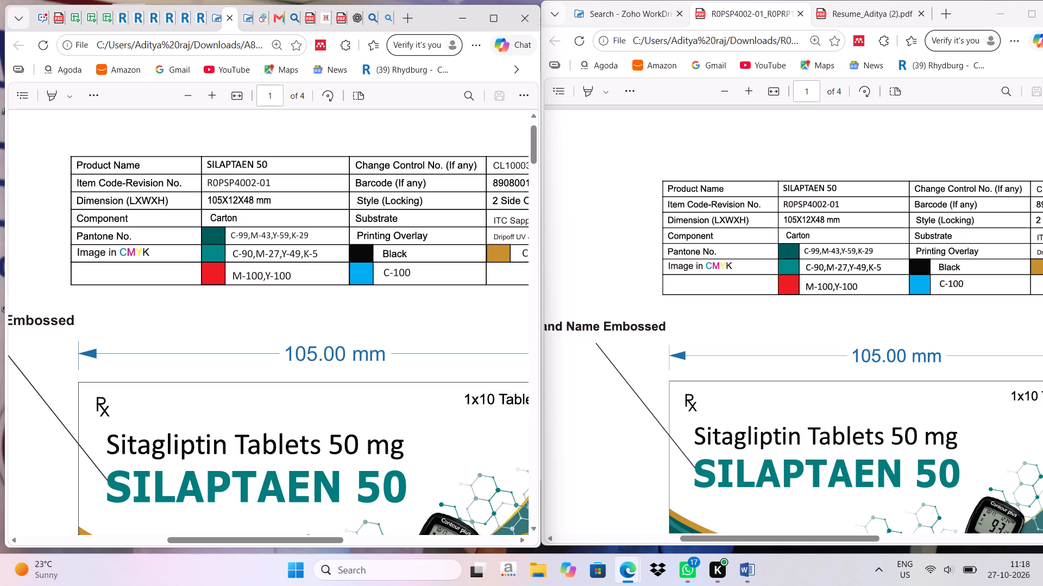
scroll(349, 306, "left", 3)
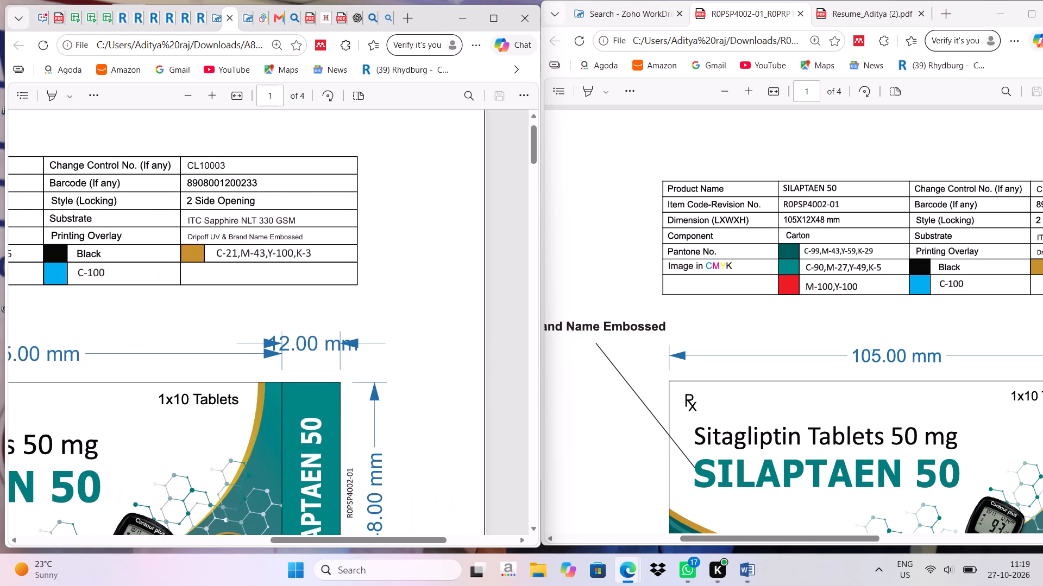
scroll(349, 306, "left", 2)
scroll(921, 327, "left", 5)
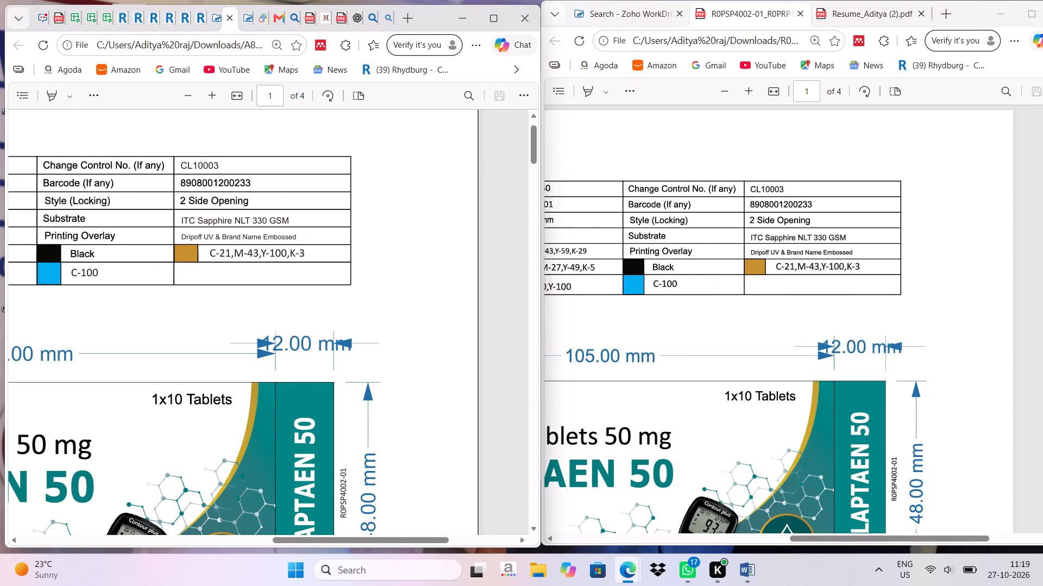
Compare the carton artwork in both PDFs, covering the front panel, dimensions, composition, storage, batch details and manufacturer text.
scroll(579, 372, "down", 2)
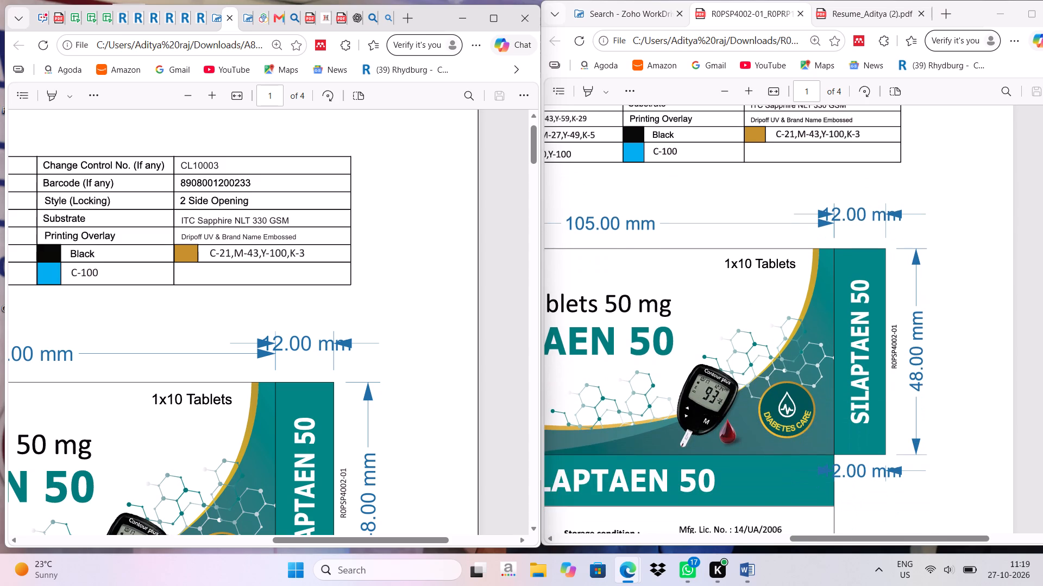
scroll(313, 424, "down", 3)
scroll(747, 443, "down", 1)
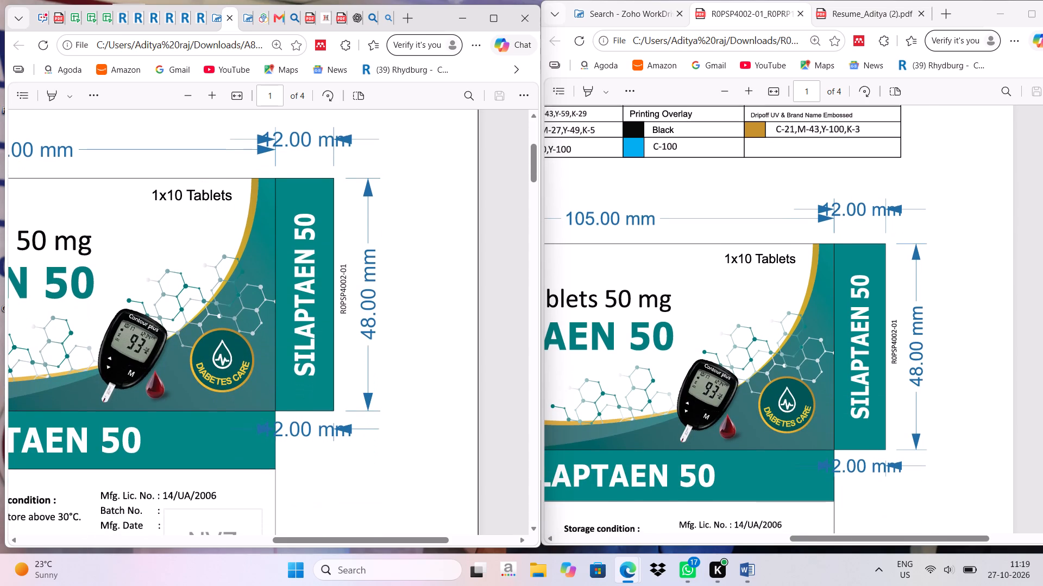
scroll(747, 443, "down", 2)
scroll(366, 451, "down", 2)
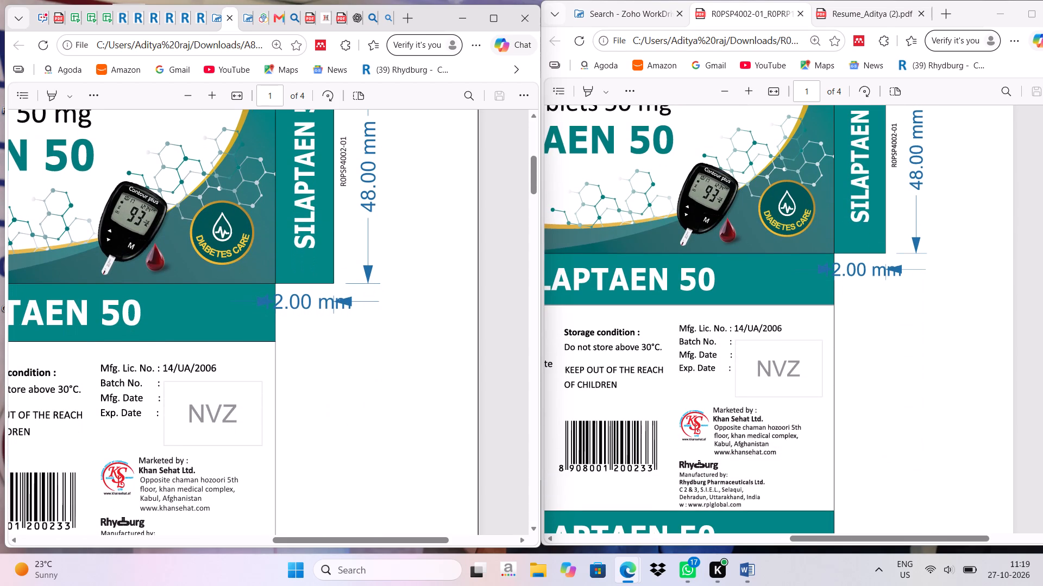
scroll(686, 429, "right", 1)
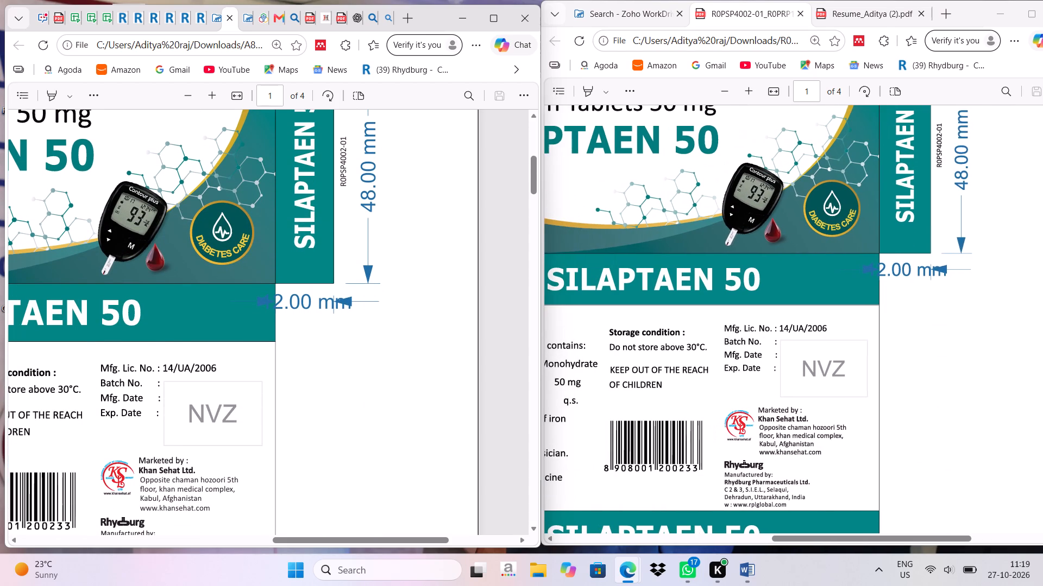
scroll(686, 429, "right", 1)
scroll(686, 429, "down", 1)
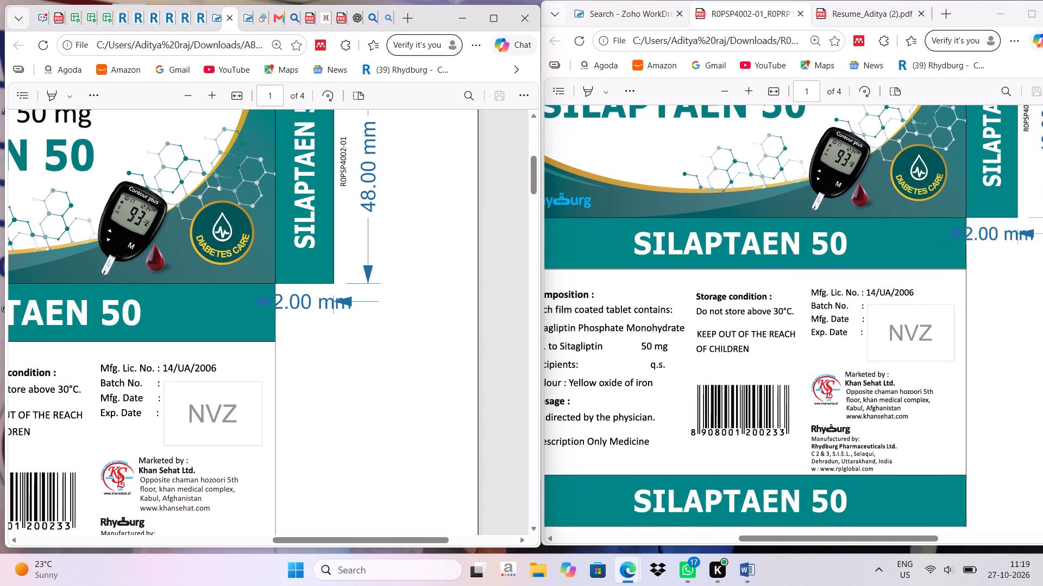
scroll(686, 429, "down", 1)
scroll(314, 368, "down", 1)
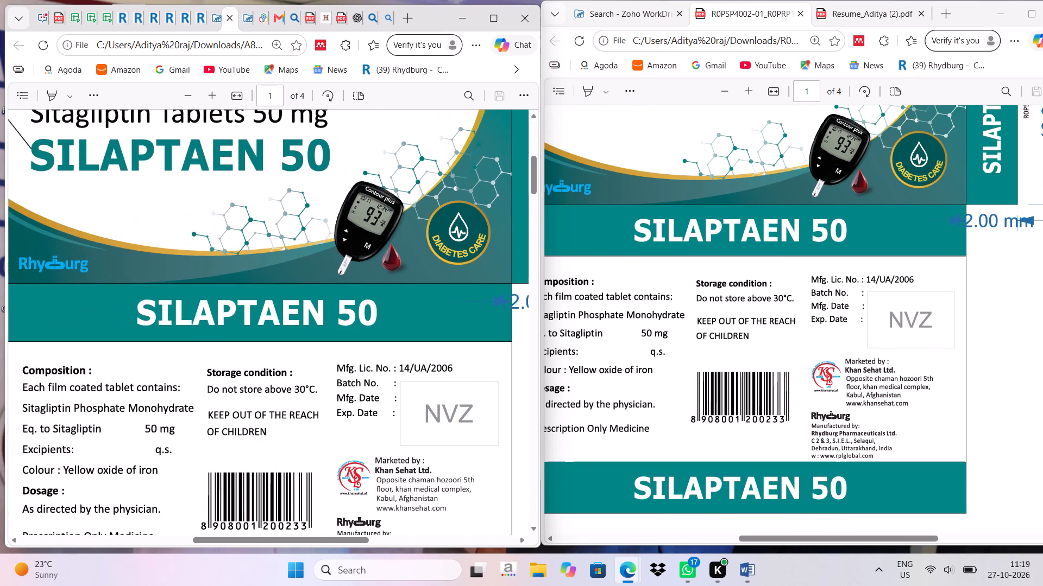
scroll(314, 368, "down", 1)
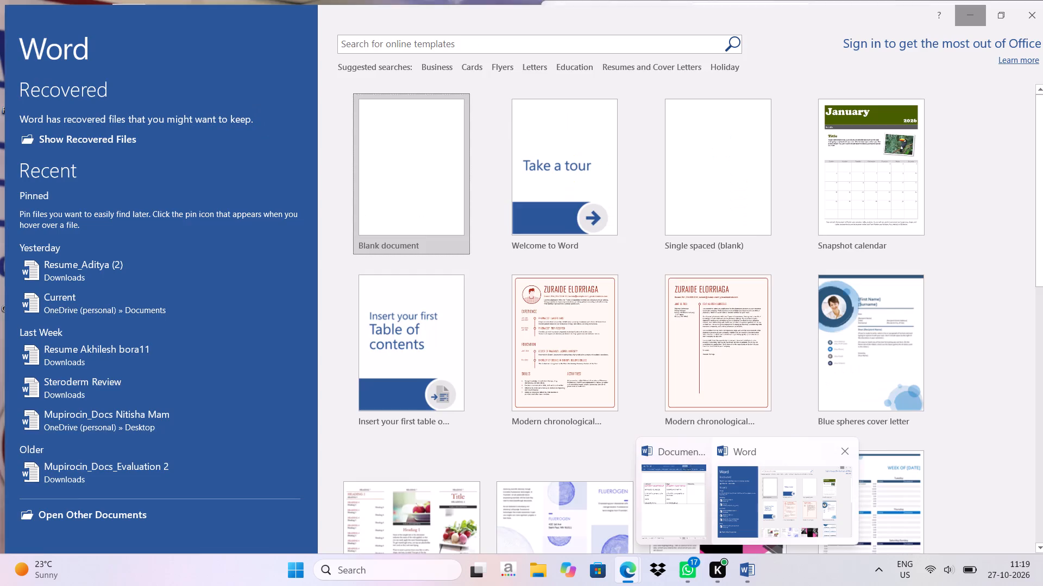
In Document1's SCIENTIFIC column, enter "The Justification is done as per the customer requirements in which the MRP is being removed".
left_click(678, 505)
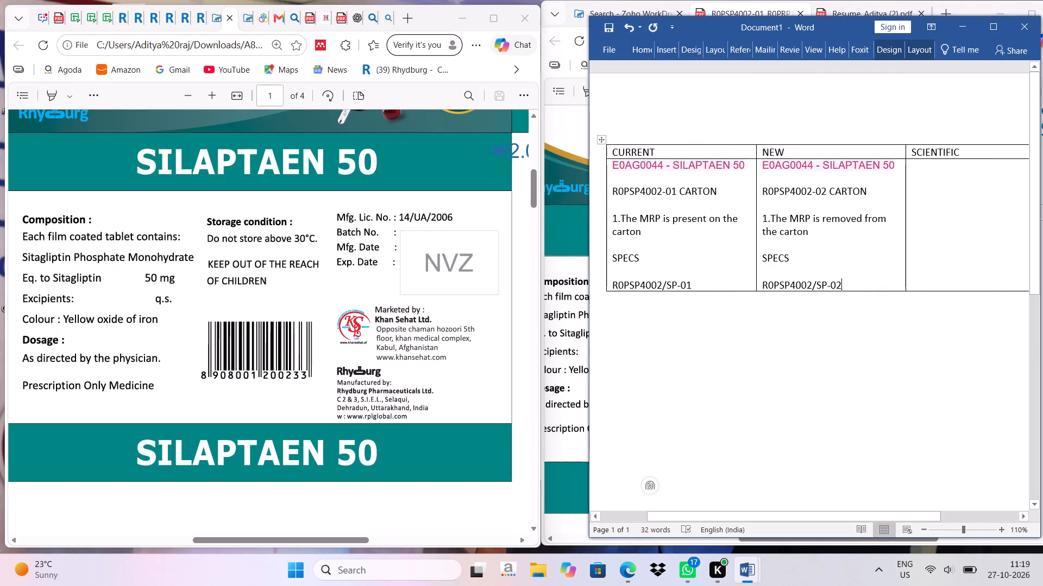
left_click(935, 179)
type("The Jusrt")
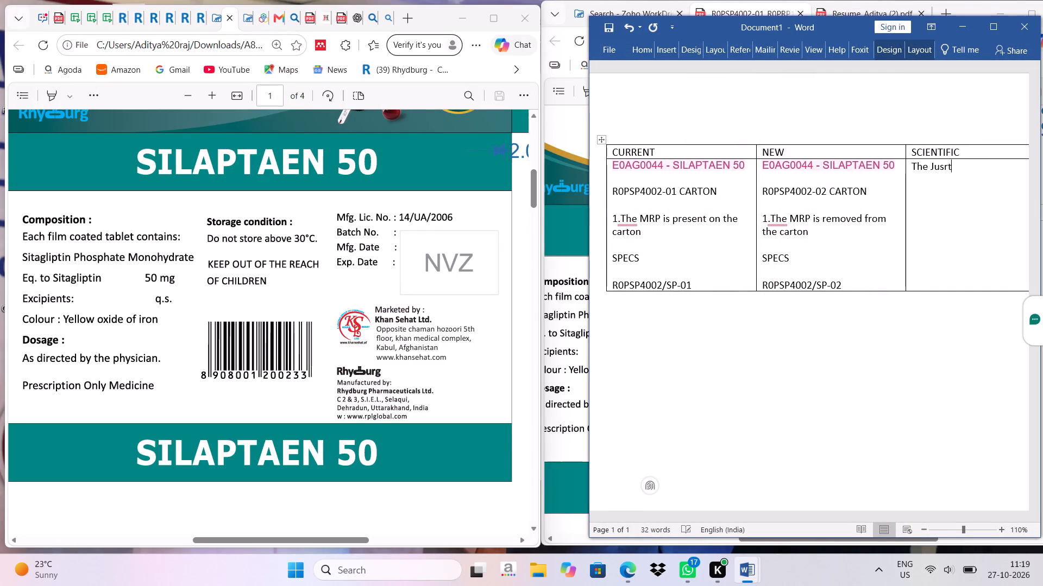
key("BackSpace")
key("BackSpace")
type("tification is done as per the c")
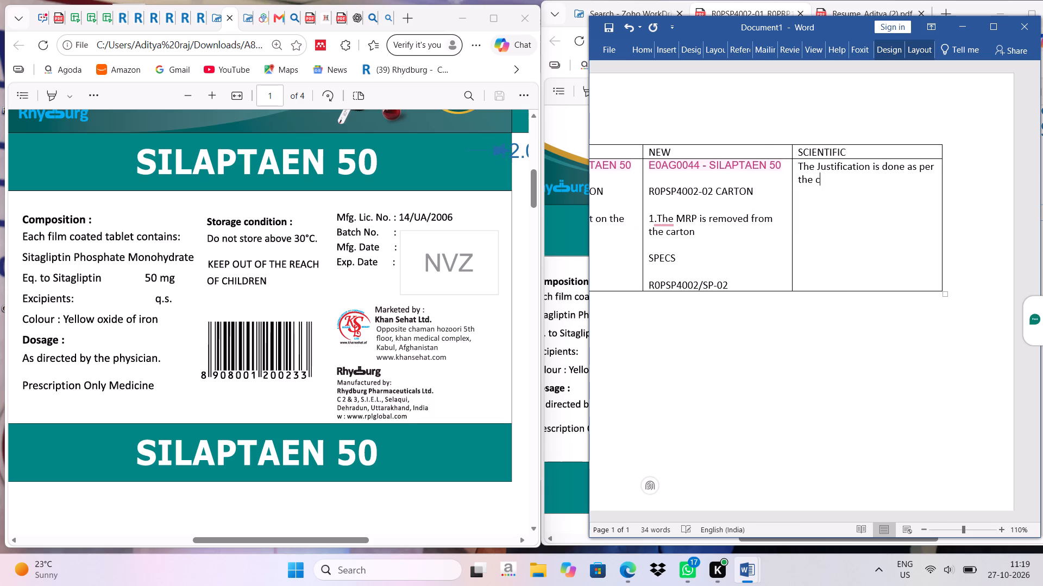
type("ustomer")
key("space")
type("require")
type("ments in")
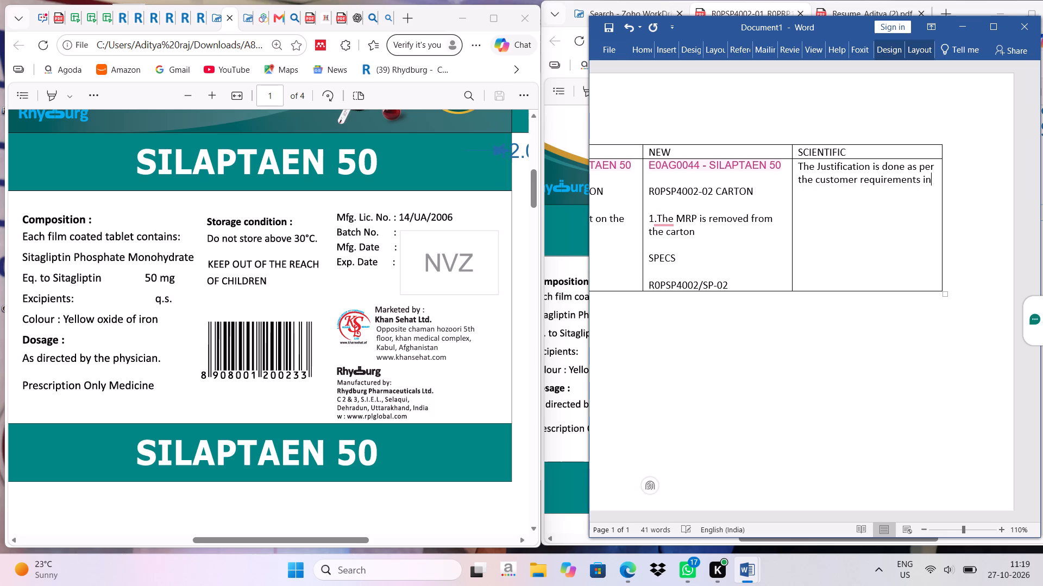
key("space")
type("whuch")
key("space")
key("BackSpace")
key("BackSpace")
key("BackSpace")
key("BackSpace")
type("ich thw")
key("BackSpace")
type("e MRP is being removed")
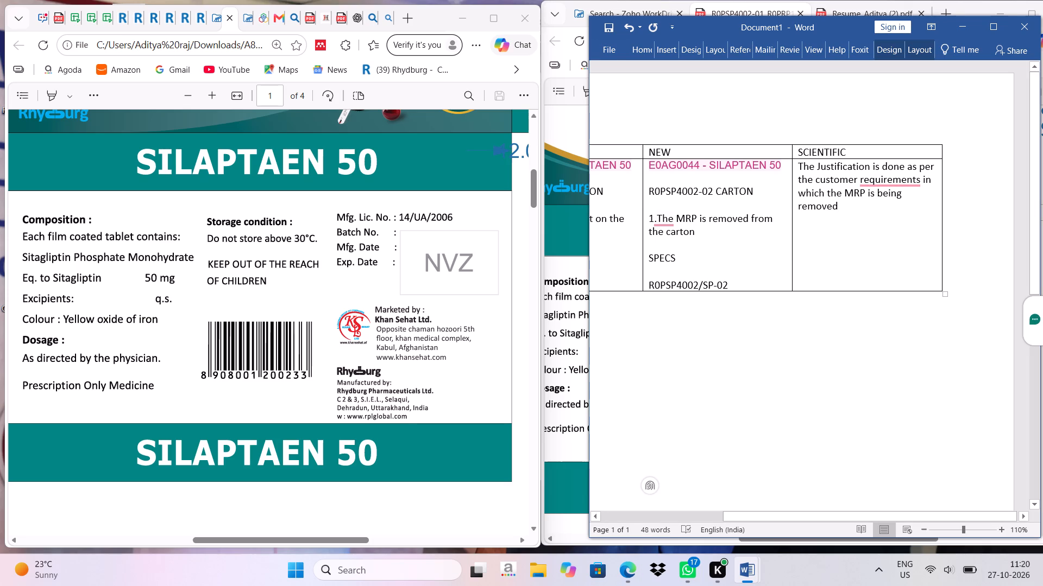
Copy the full SILAPTAEN 50 text from the CURRENT column of Document1's comparison table.
scroll(764, 426, "right", 1)
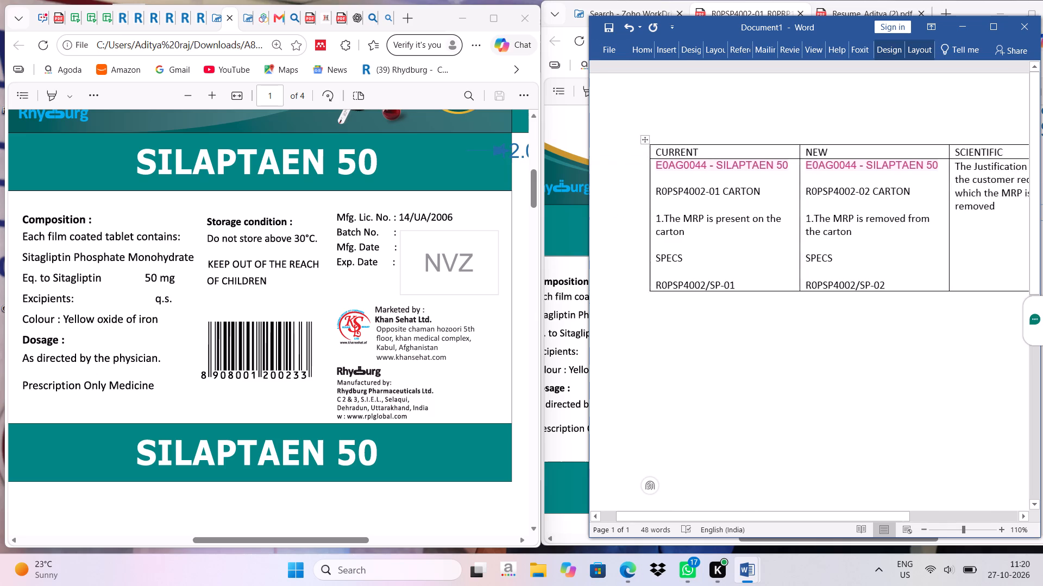
scroll(764, 426, "right", 2)
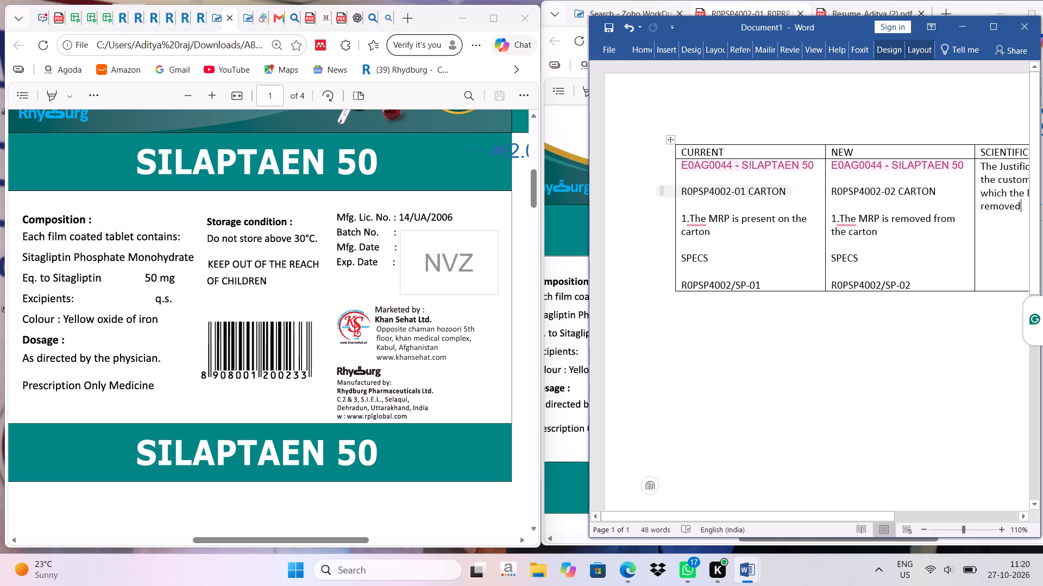
left_click(679, 166)
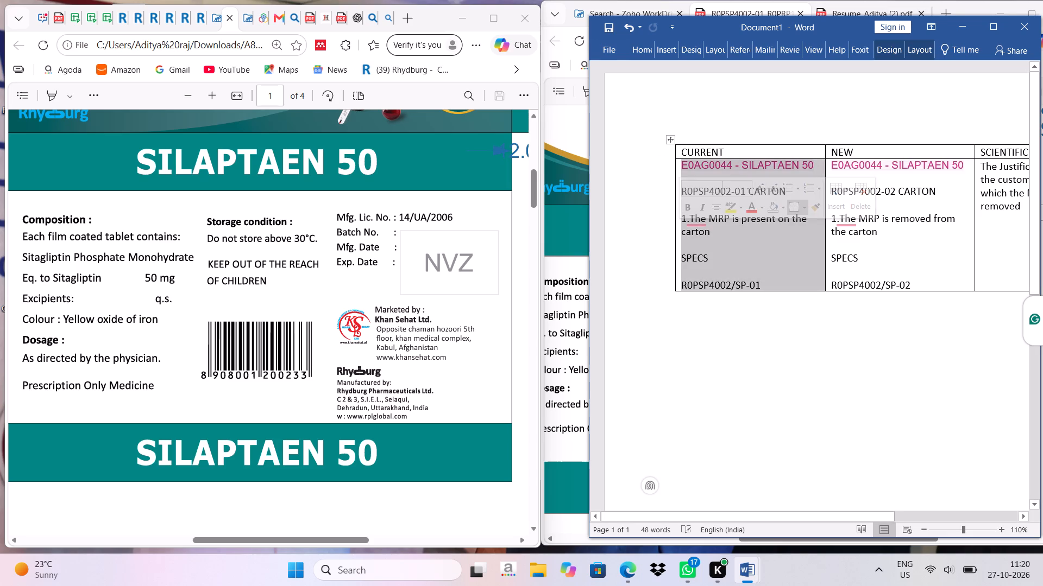
right_click(703, 258)
left_click(728, 282)
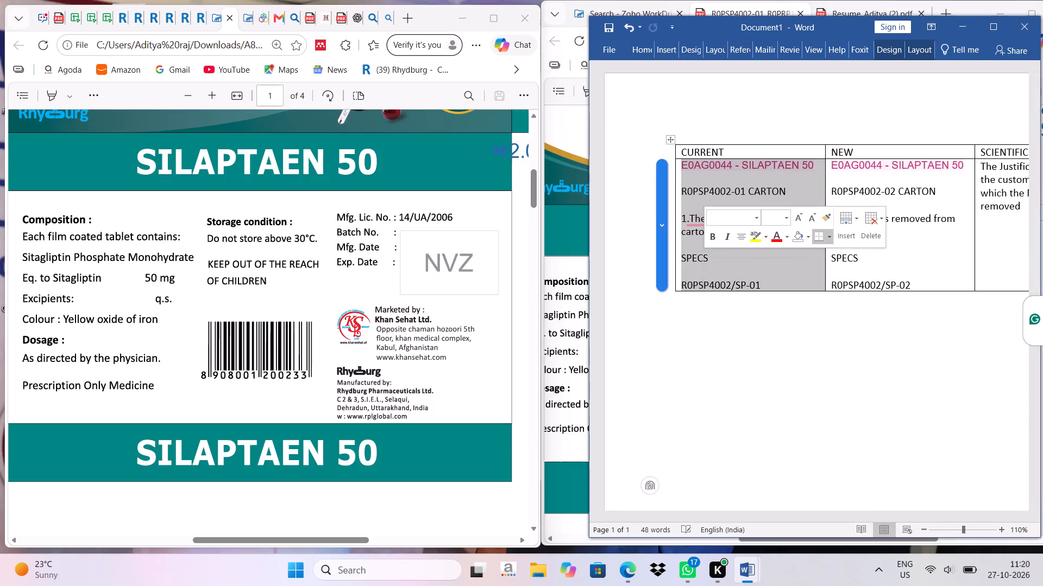
In the browser's Caliber Change Control page, start a new request and set Change In to Document.
left_click(124, 18)
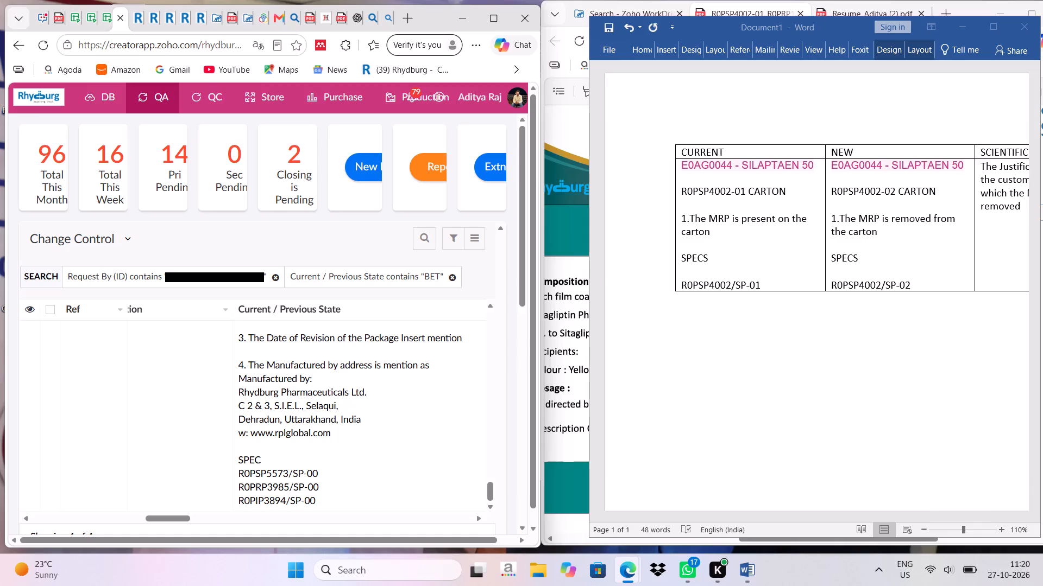
left_click(361, 170)
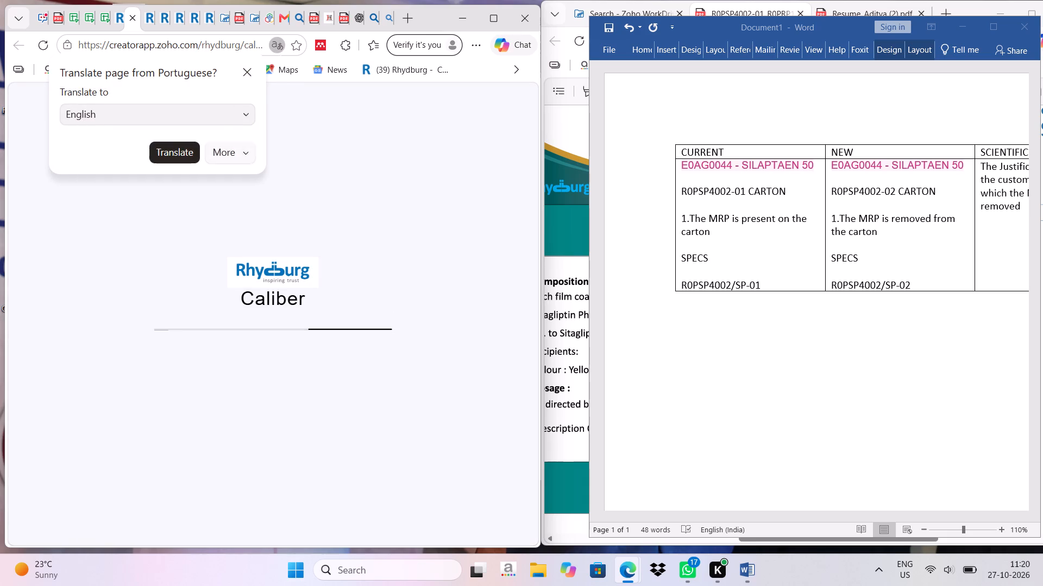
left_click(247, 70)
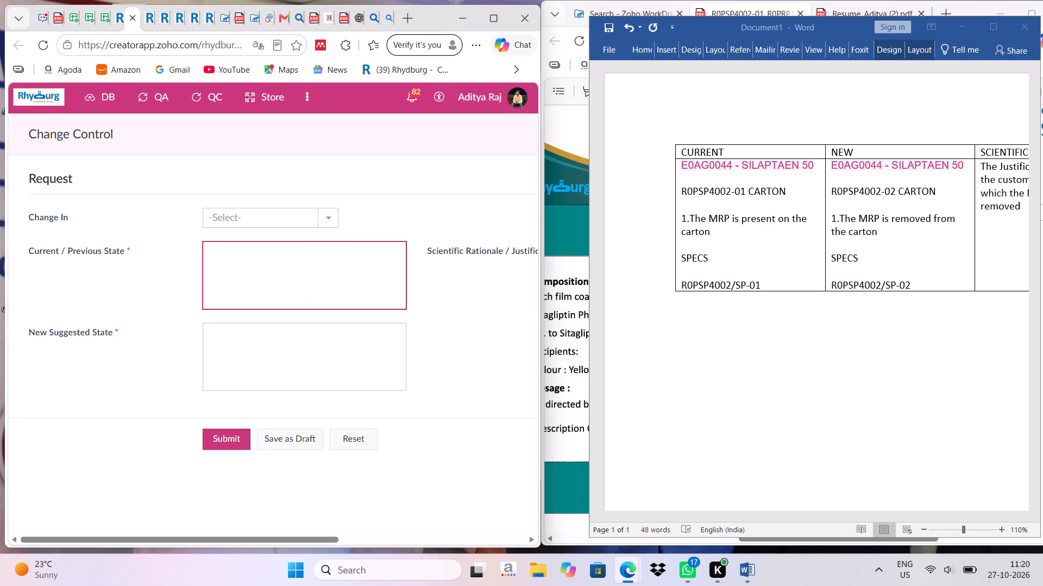
left_click(324, 218)
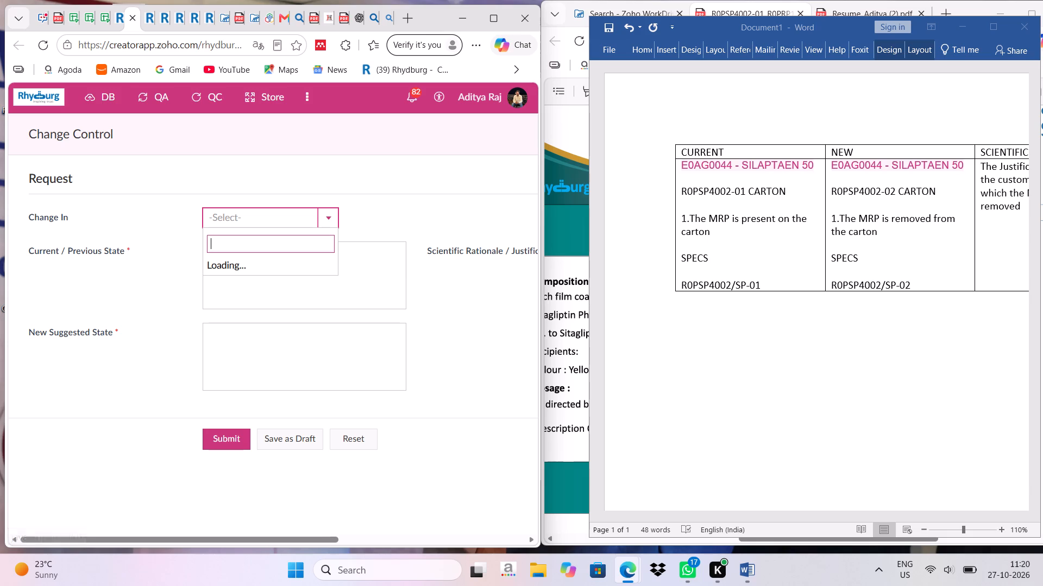
left_click(231, 265)
Paste the copied R0PSP4002-01 carton text into Current / Previous State and remove the trailing character.
left_click(236, 269)
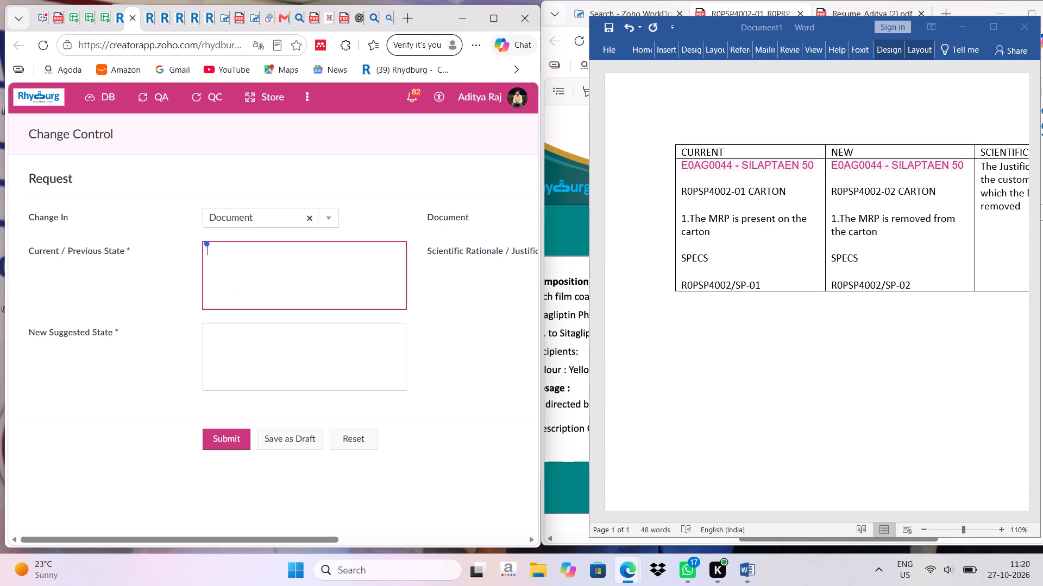
key("ctrl+v")
key("BackSpace")
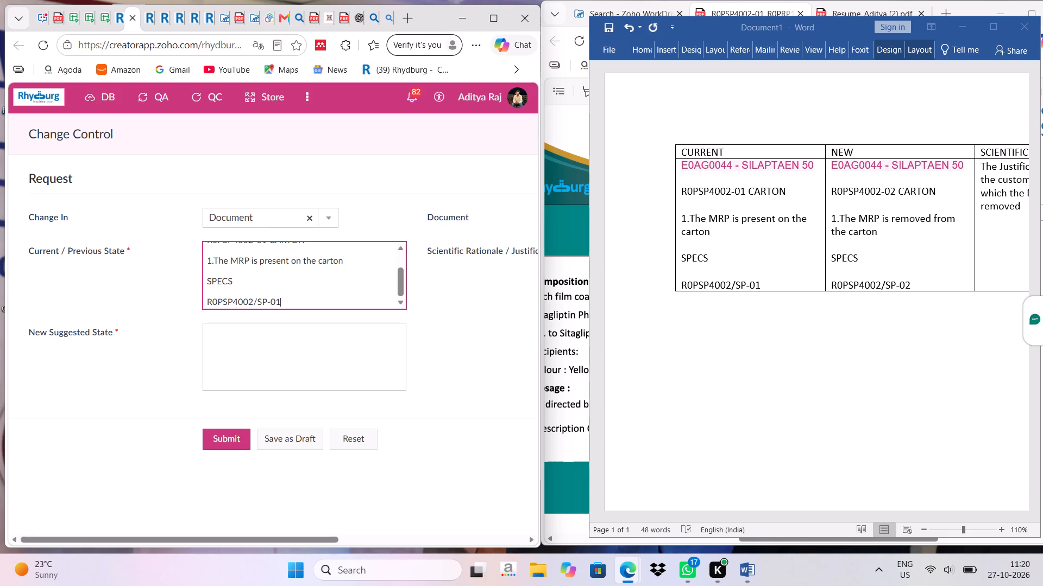
Copy the R0PSP4002-02 carton text from the Word table's NEW column into the request's New Suggested State field.
left_click(829, 162)
left_click(829, 162)
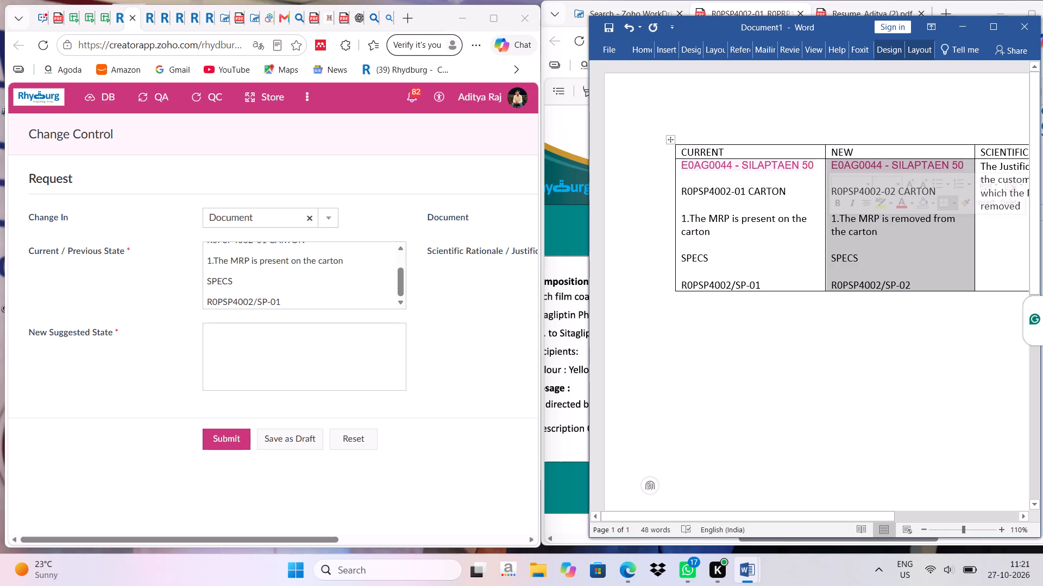
right_click(838, 258)
left_click(860, 284)
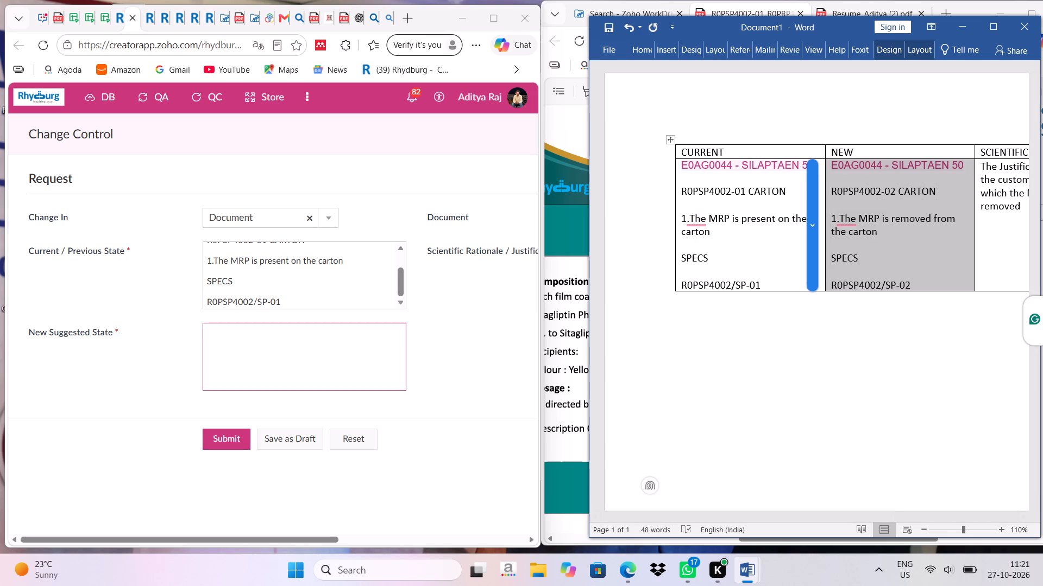
left_click(219, 343)
key("ctrl+v")
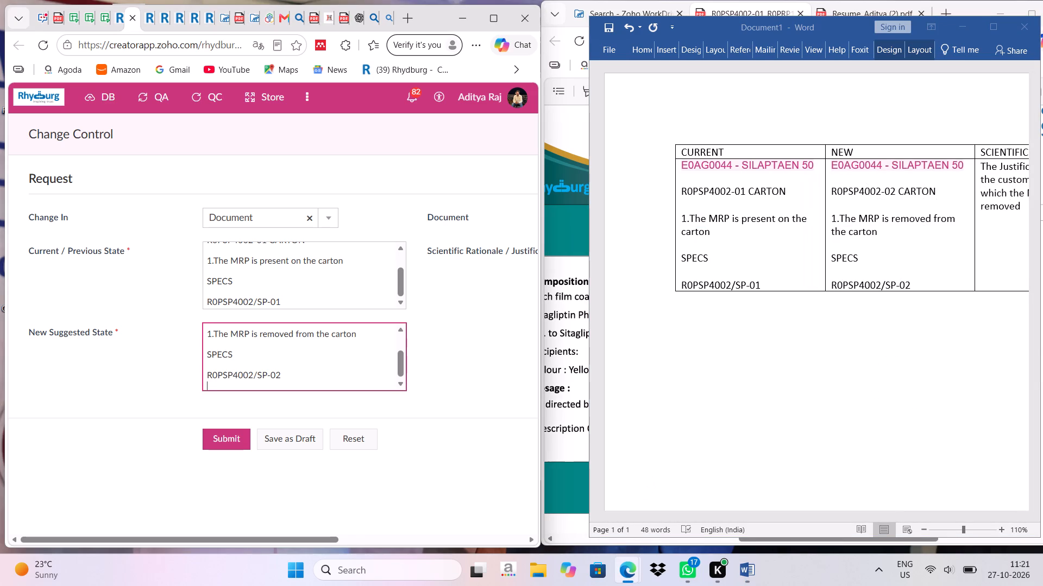
Set the request's Document field to Artwork.
scroll(219, 343, "left", 3)
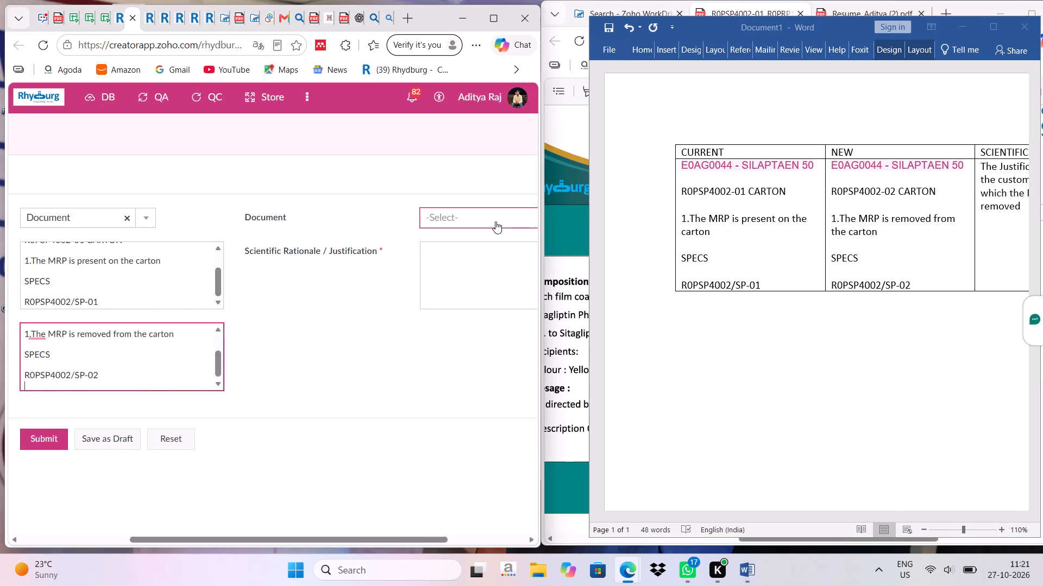
left_click(487, 214)
left_click(362, 336)
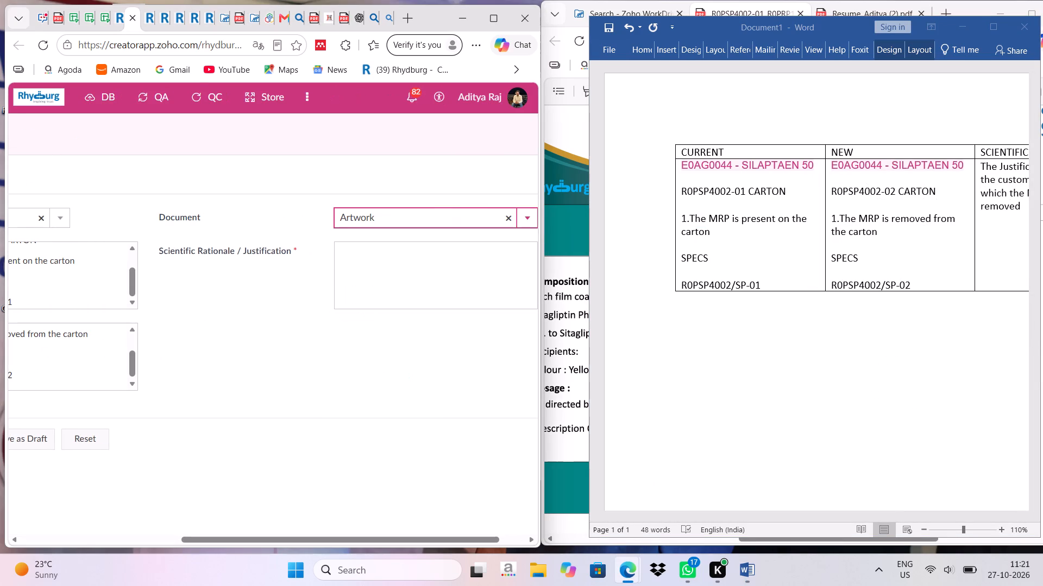
Copy the SCIENTIFIC column's justification text from the Word table into the Scientific Rationale / Justification field.
left_click(371, 268)
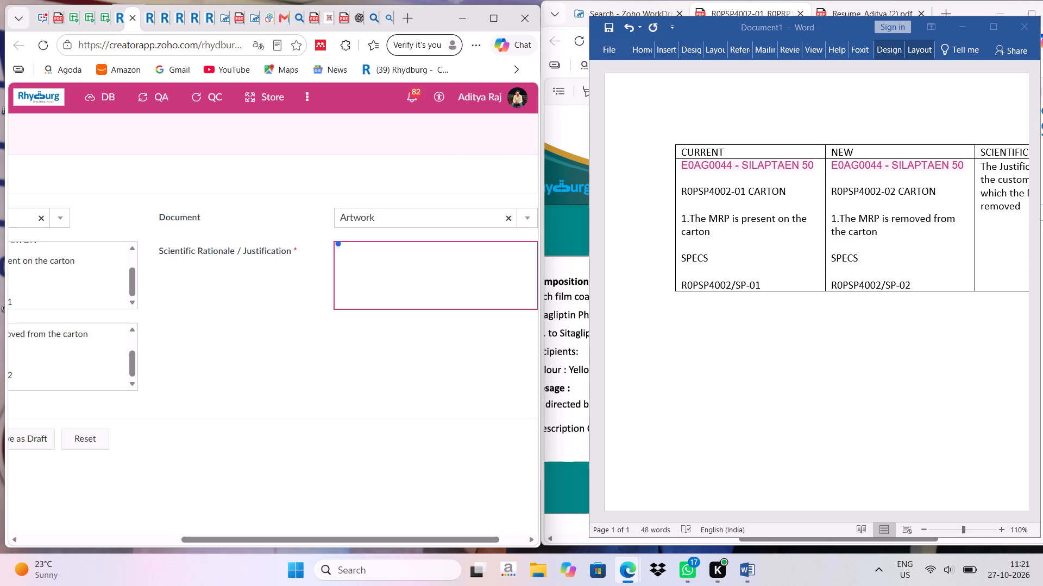
scroll(856, 430, "left", 2)
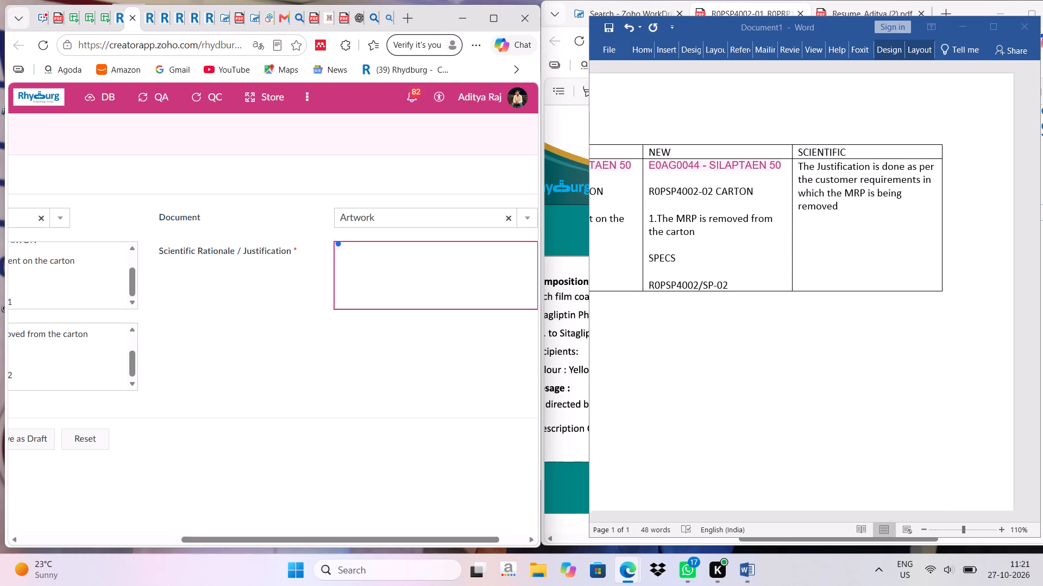
left_click(794, 166)
left_click(796, 167)
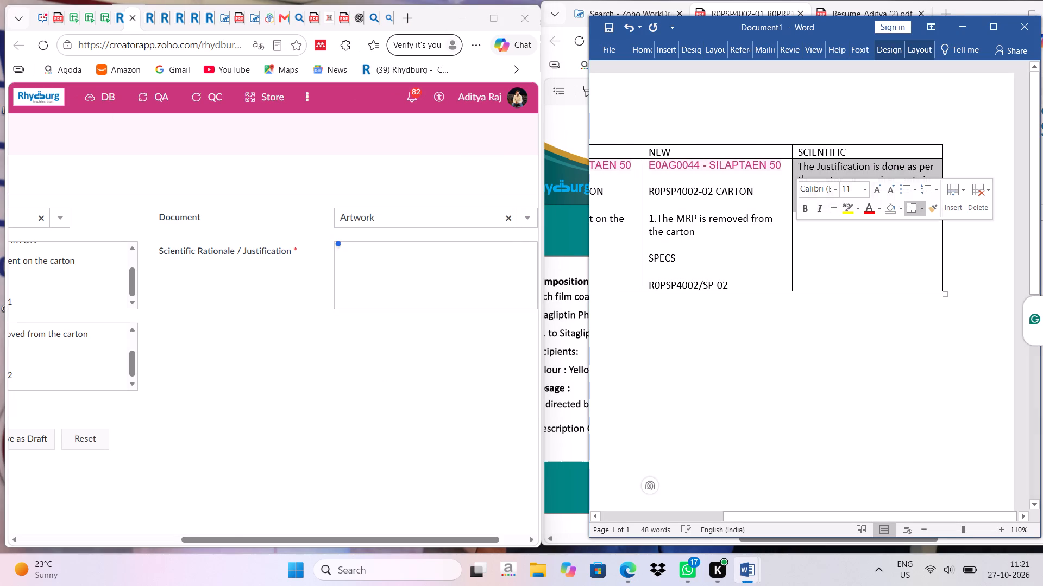
right_click(818, 163)
left_click(833, 188)
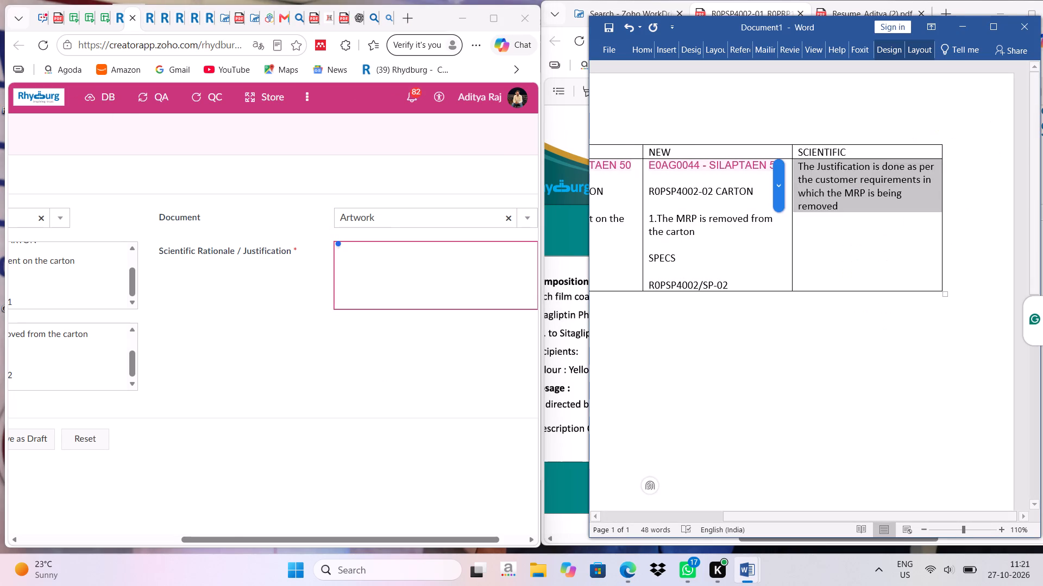
left_click(376, 272)
key("ctrl+v")
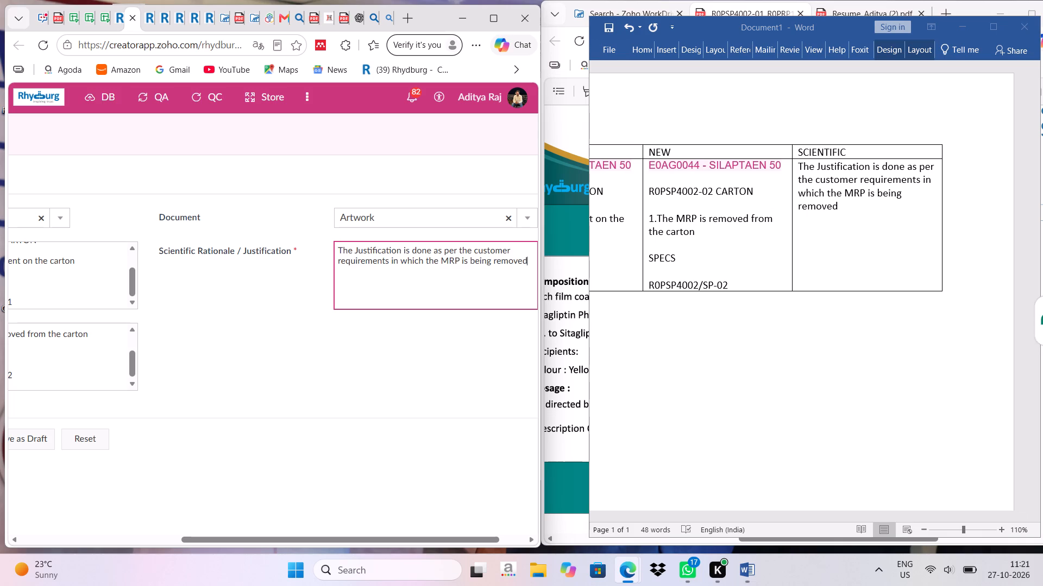
Check the filled request fields and apply the suggested comma after "requirements" in the Scientific Rationale / Justification text.
scroll(376, 272, "right", 3)
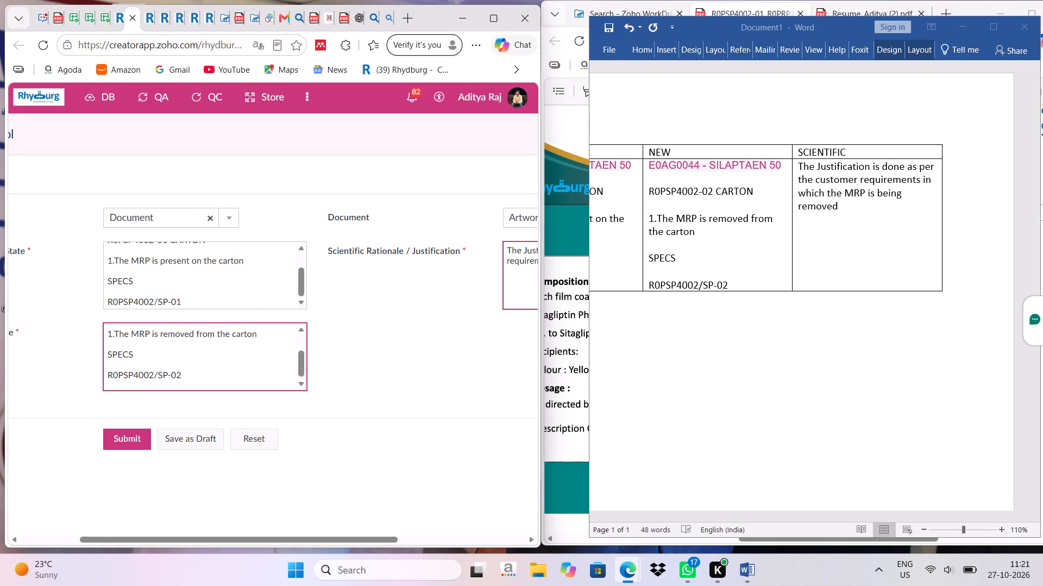
scroll(218, 358, "up", 1)
scroll(234, 289, "up", 1)
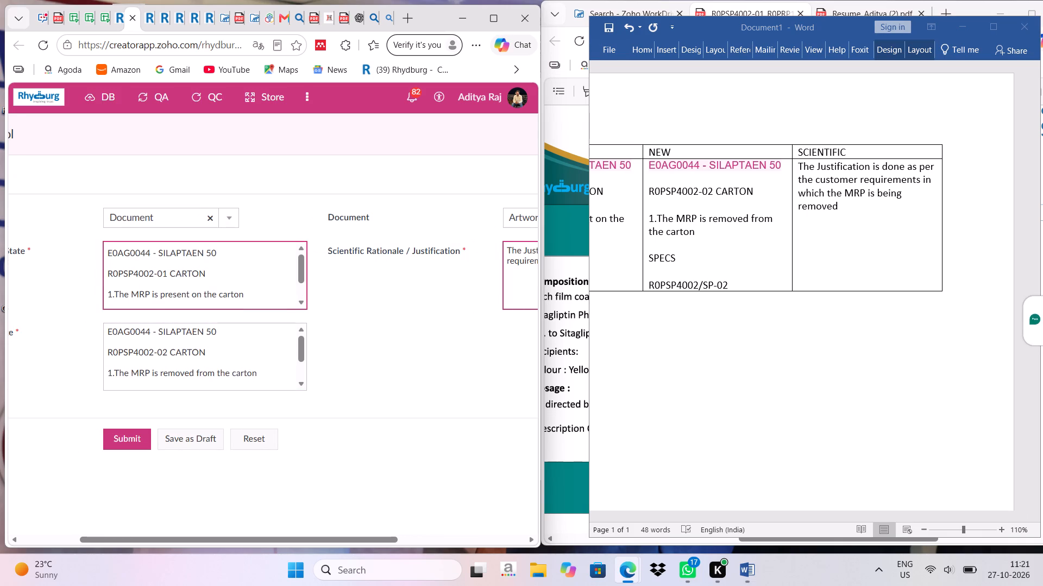
scroll(234, 289, "up", 1)
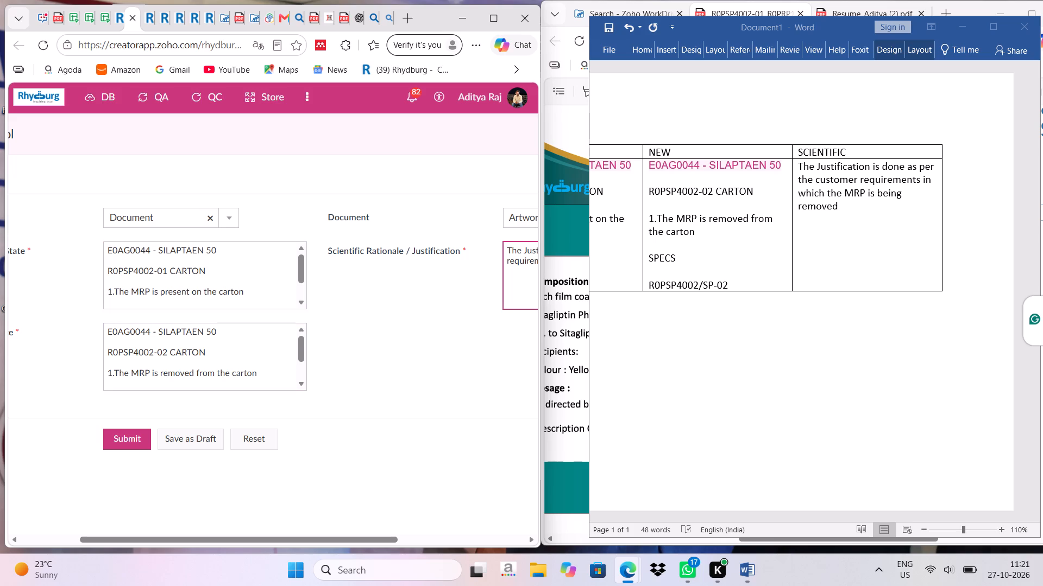
left_click_drag(306, 537, 391, 547)
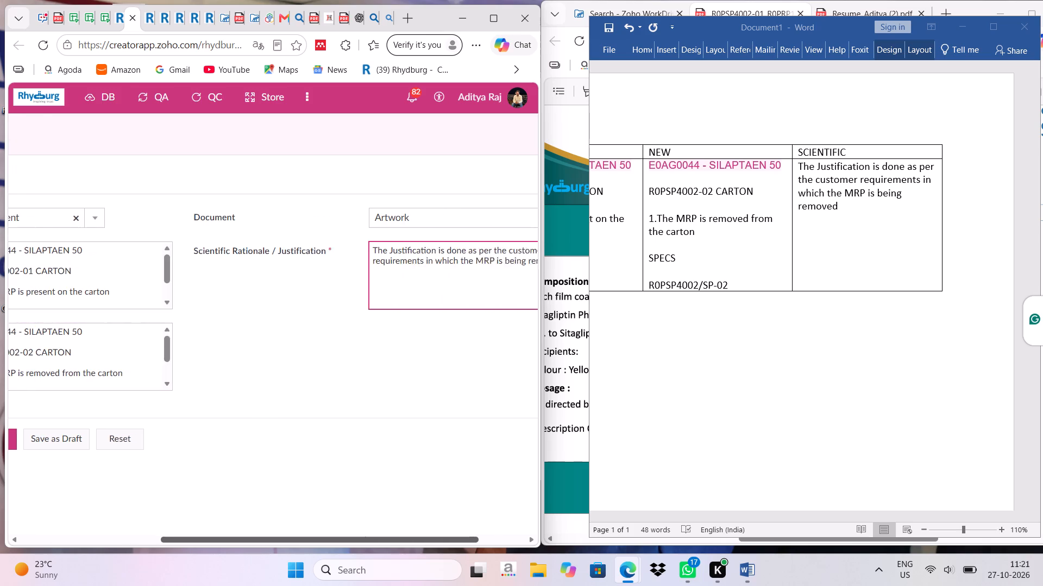
left_click_drag(391, 547, 426, 551)
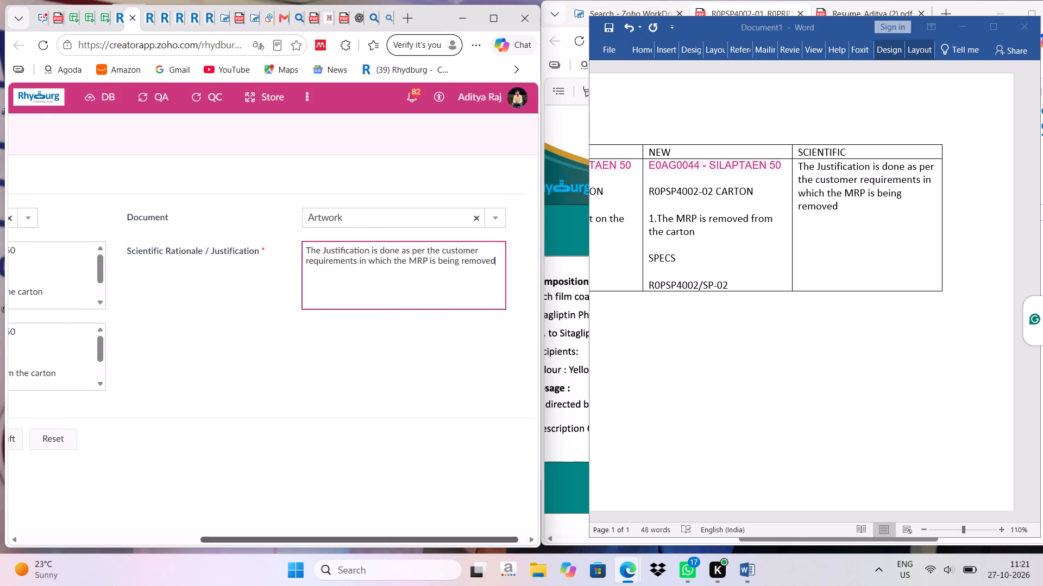
left_click_drag(426, 551, 425, 551)
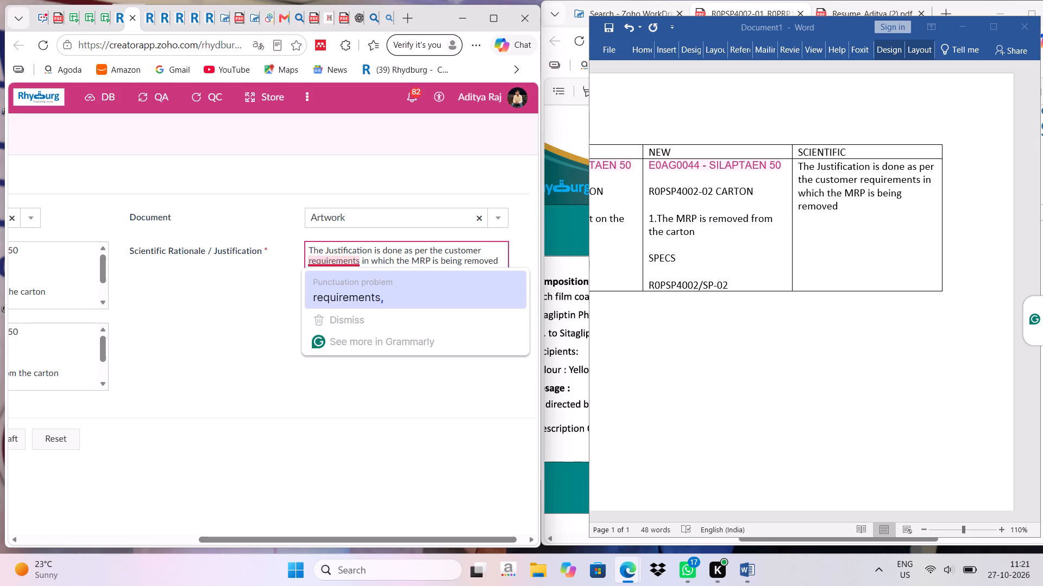
left_click(342, 299)
key("comma")
Submit the completed Change Control request.
left_click_drag(300, 538, 97, 514)
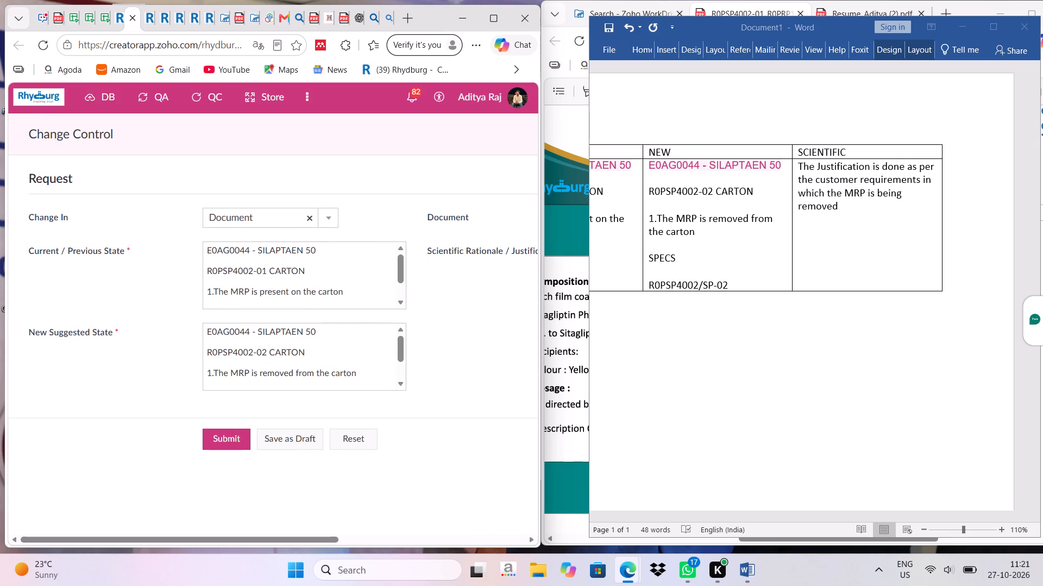
left_click(228, 442)
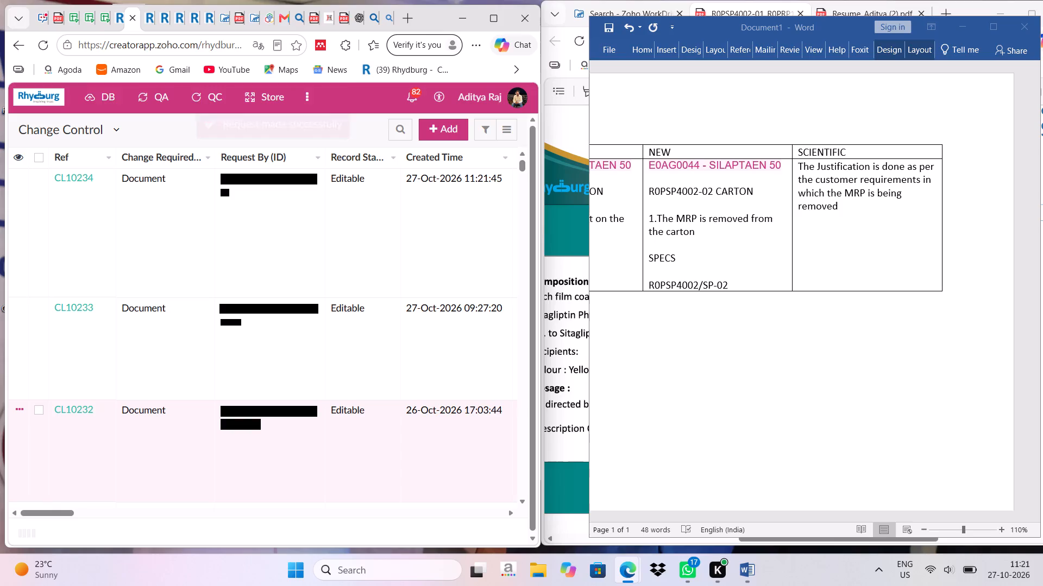
Copy the Ref number of the newly submitted request from the Change Control list.
scroll(262, 440, "up", 3)
left_click_drag(54, 176, 97, 170)
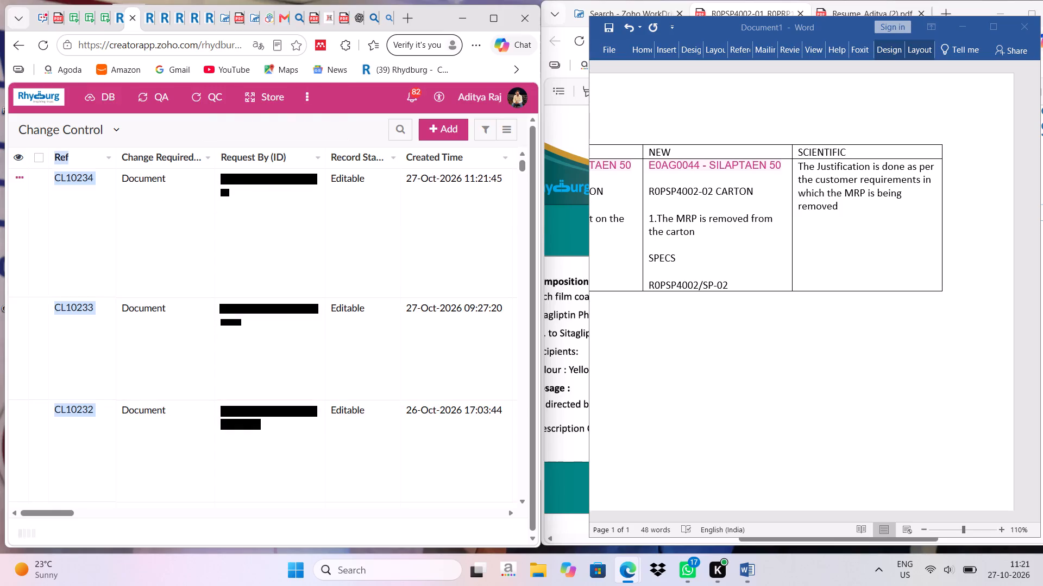
left_click_drag(97, 170, 100, 184)
left_click(104, 183)
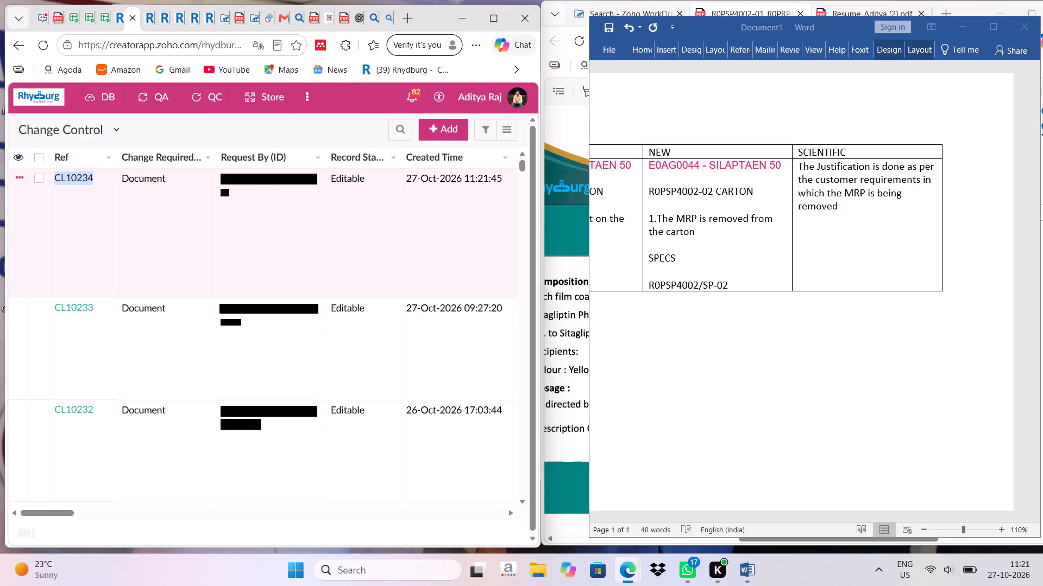
right_click(74, 179)
left_click(112, 201)
Switch to Cliq and close the artwork preview and the two open chats to reach Kamya's chat.
left_click(39, 11)
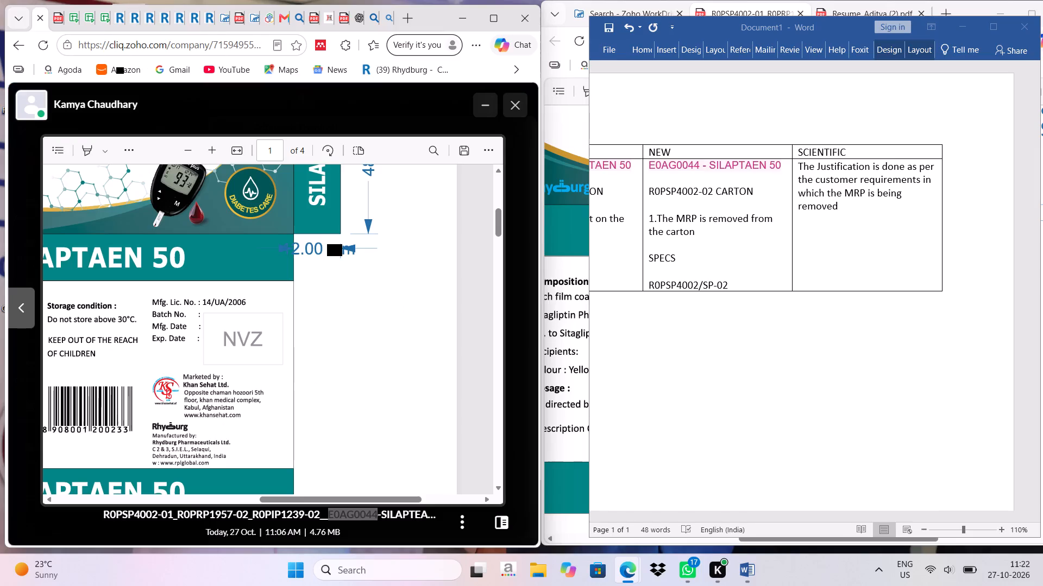
left_click(510, 108)
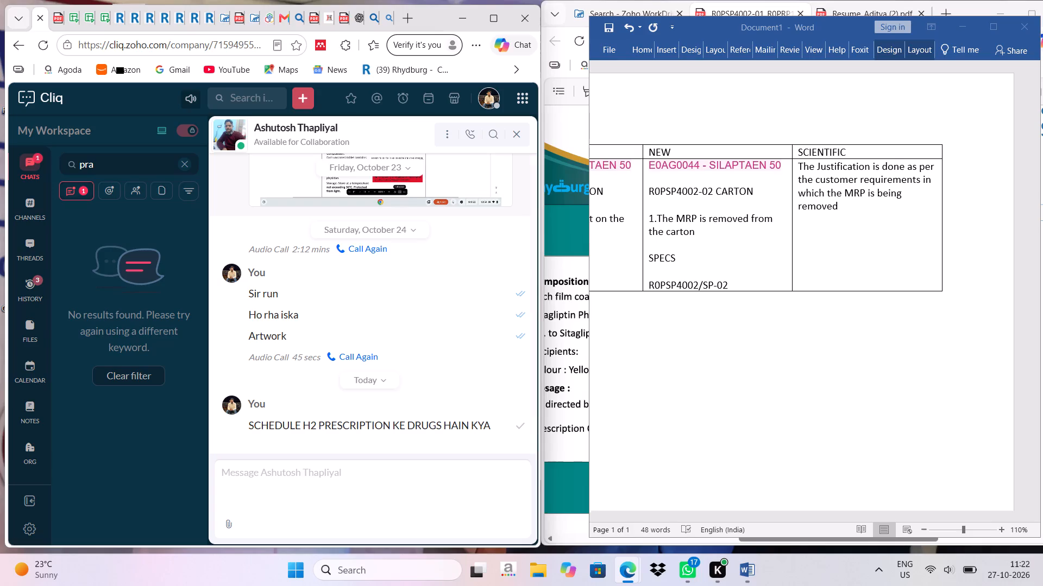
left_click(518, 131)
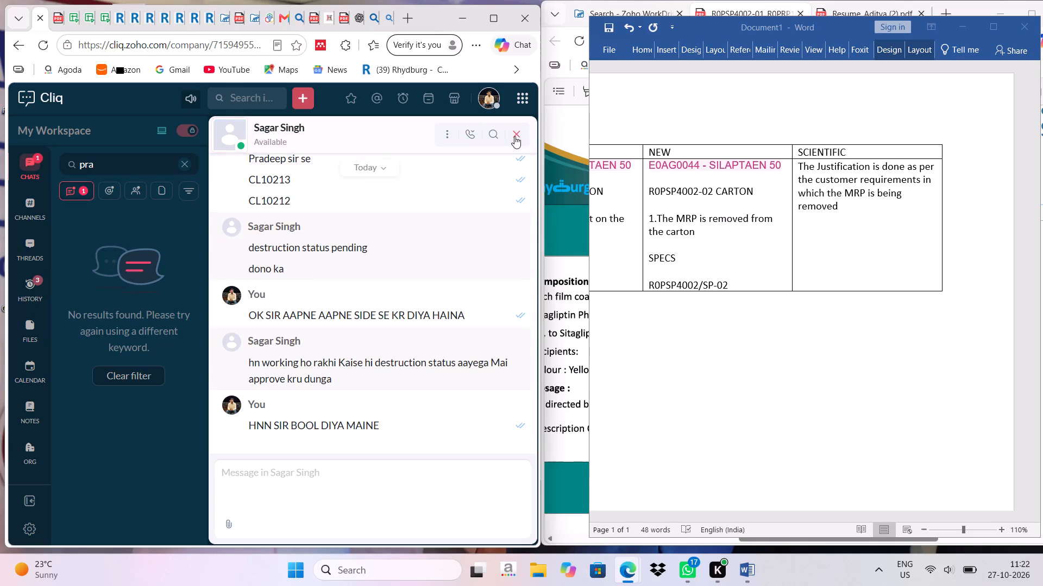
left_click(514, 136)
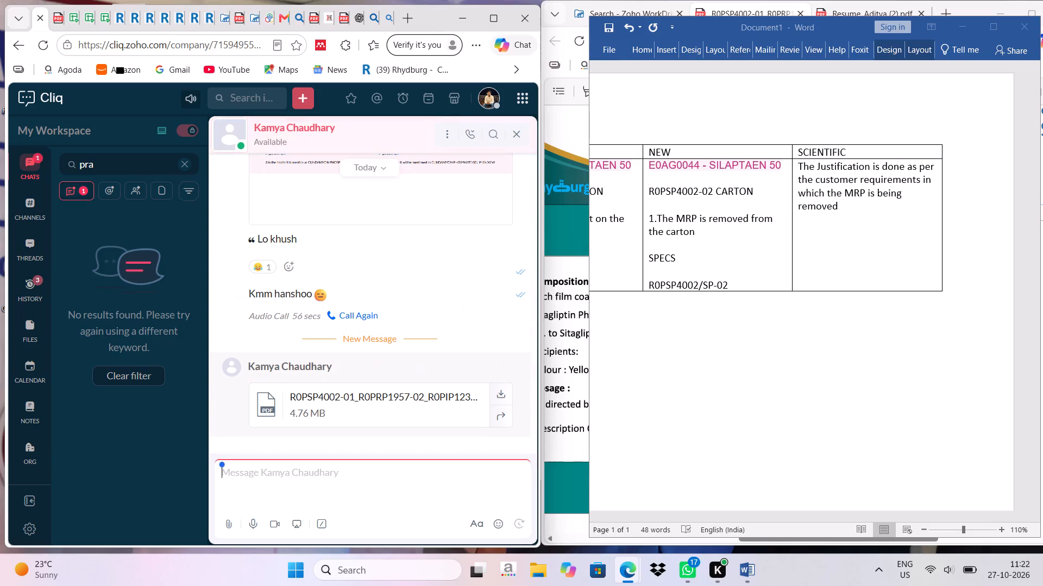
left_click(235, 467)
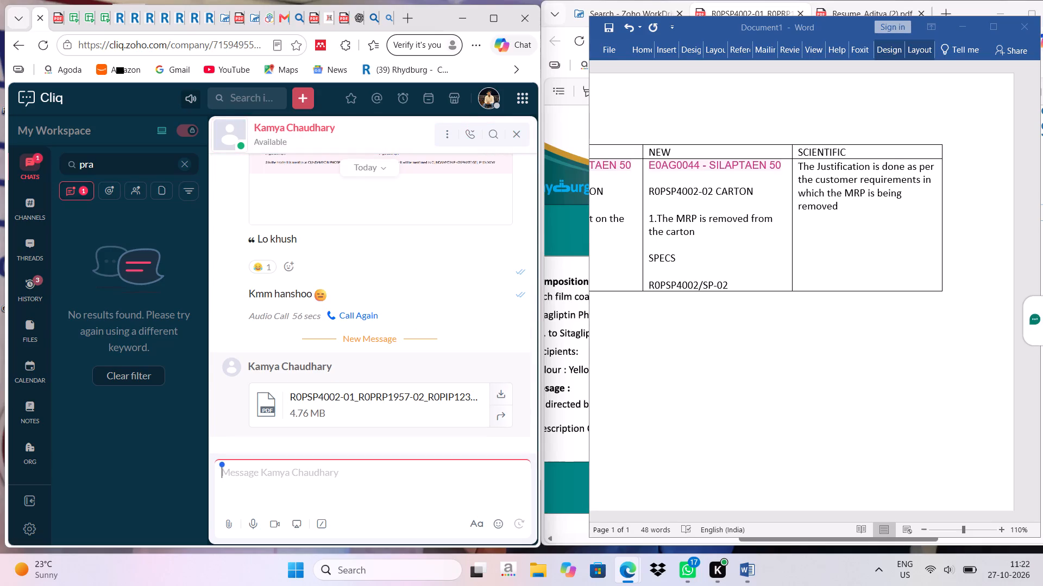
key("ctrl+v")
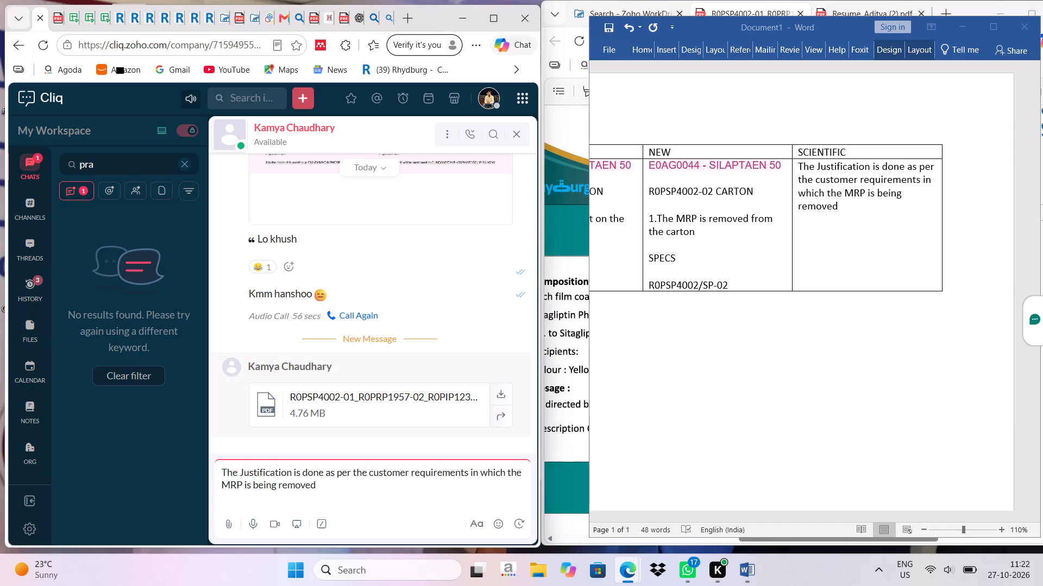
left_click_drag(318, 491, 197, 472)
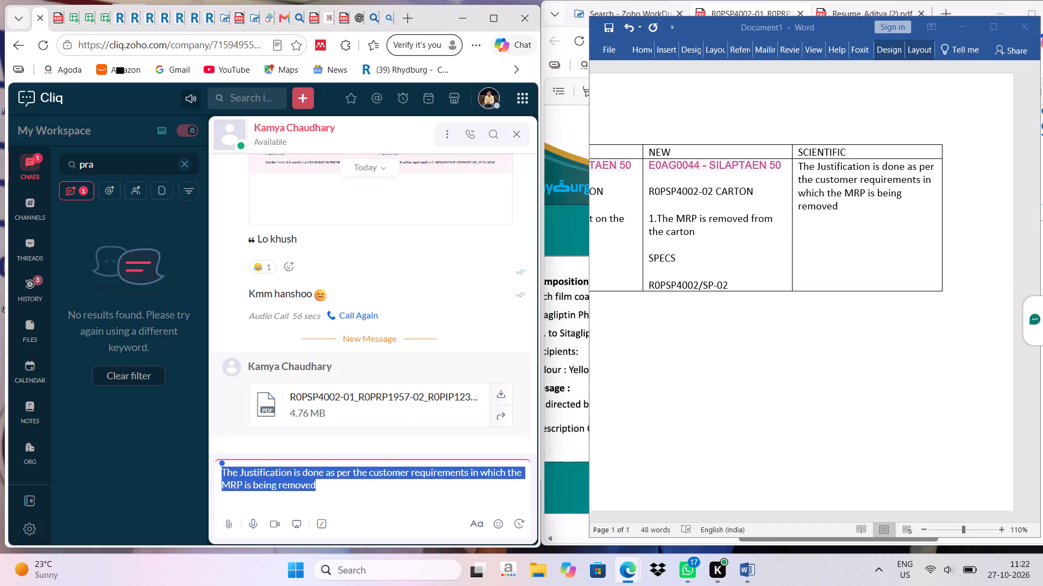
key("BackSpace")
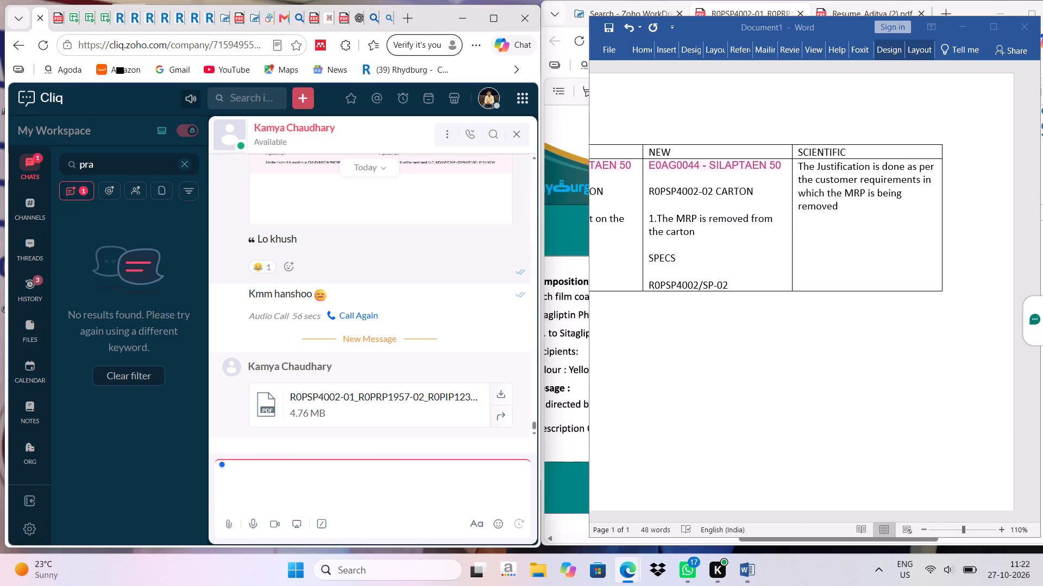
Copy Ref CL10234 from the Change Control list and send it to Kamya in Cliq.
left_click(118, 15)
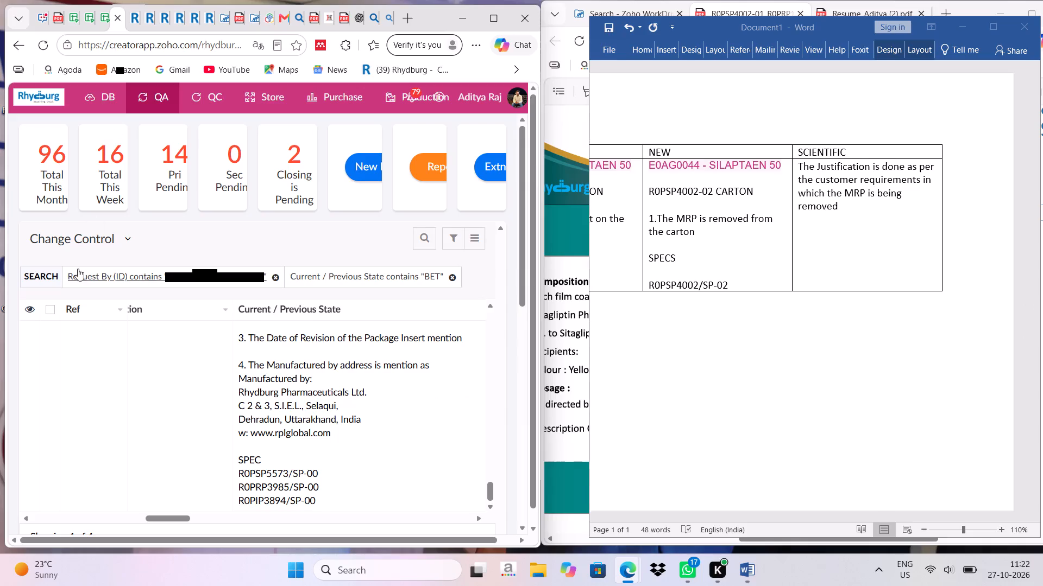
left_click(133, 16)
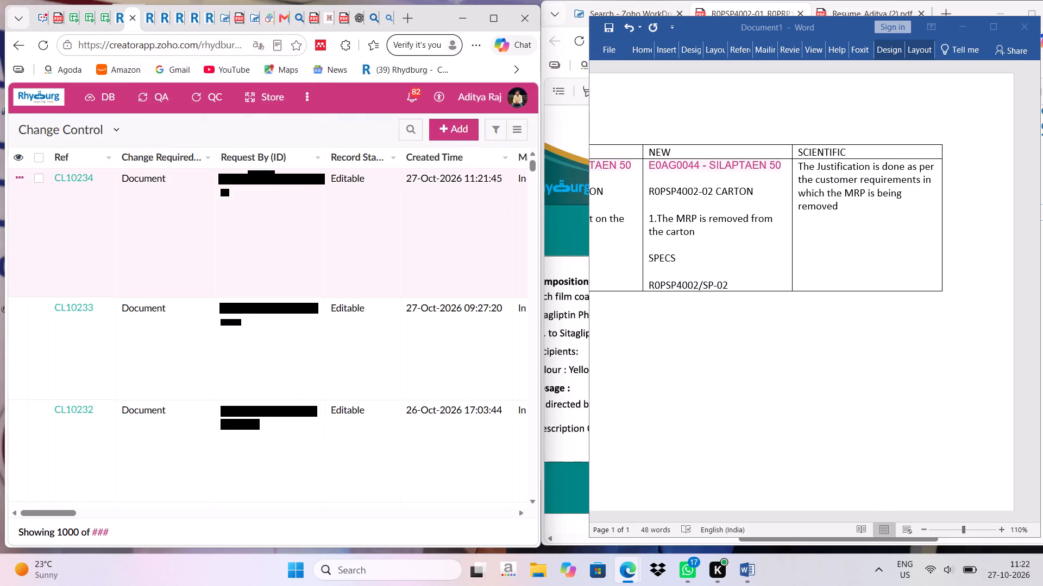
left_click_drag(53, 177, 93, 186)
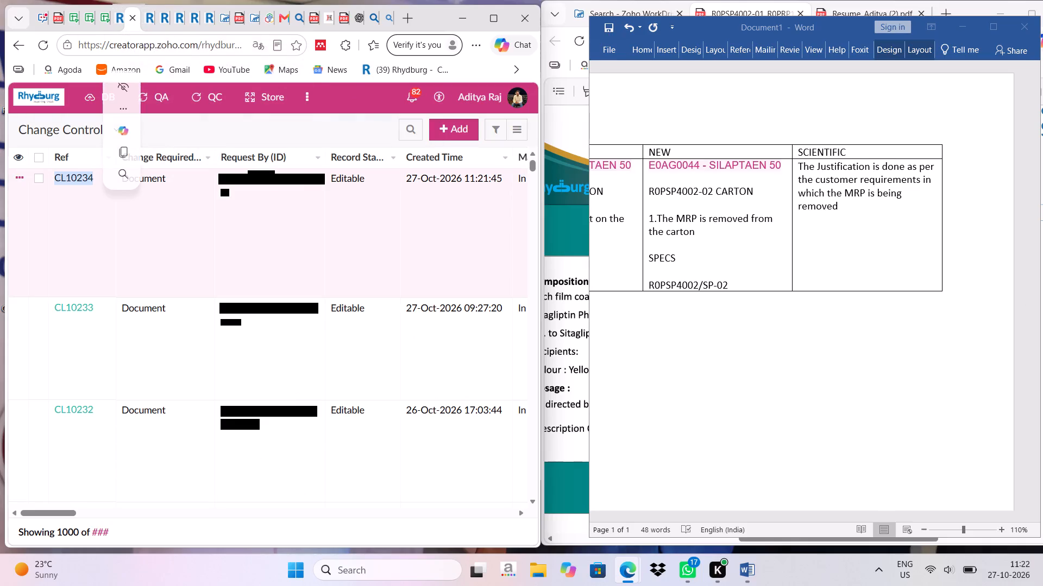
left_click(124, 150)
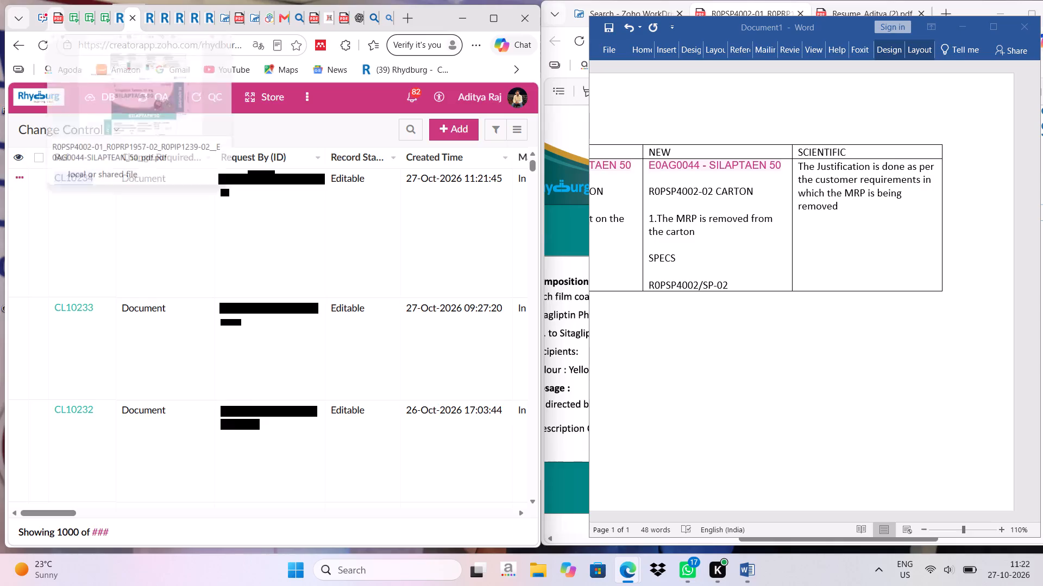
left_click(42, 16)
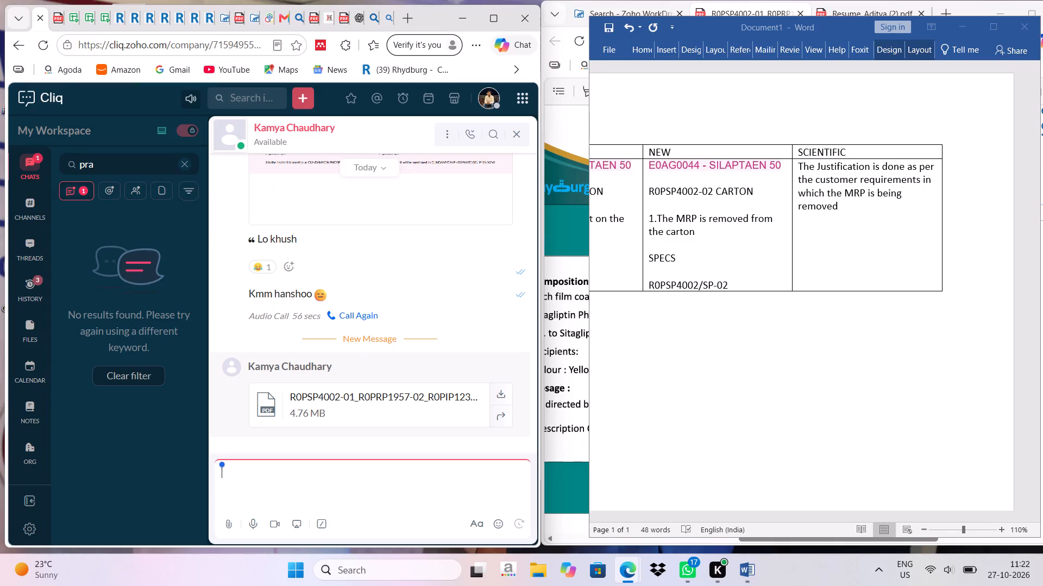
key("ctrl+v")
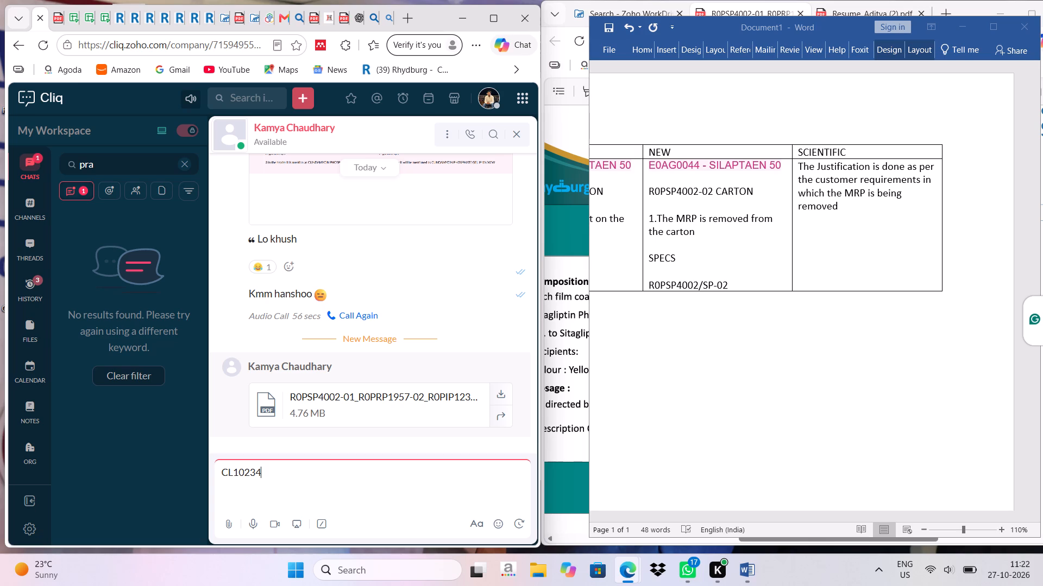
key("Return")
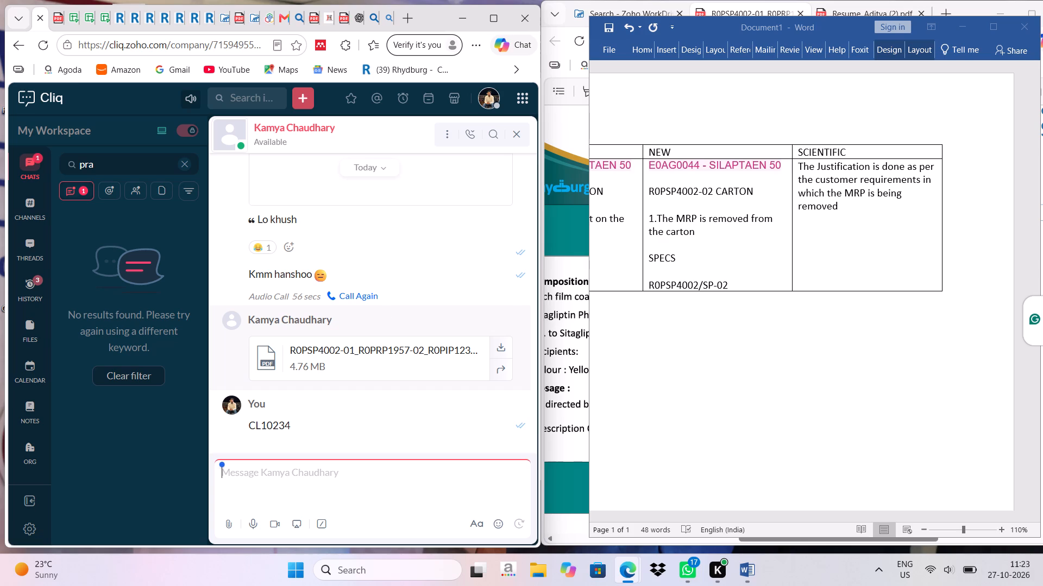
Copy the sent reference CL10234 and send it to Sagar, the Quality Assurance change control executive.
left_click_drag(249, 423, 296, 427)
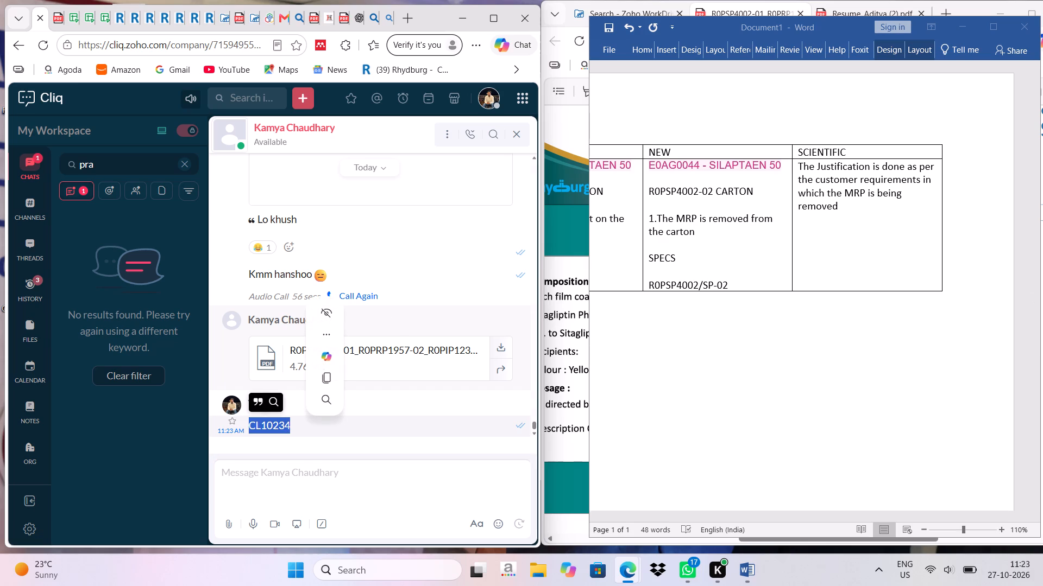
left_click(329, 373)
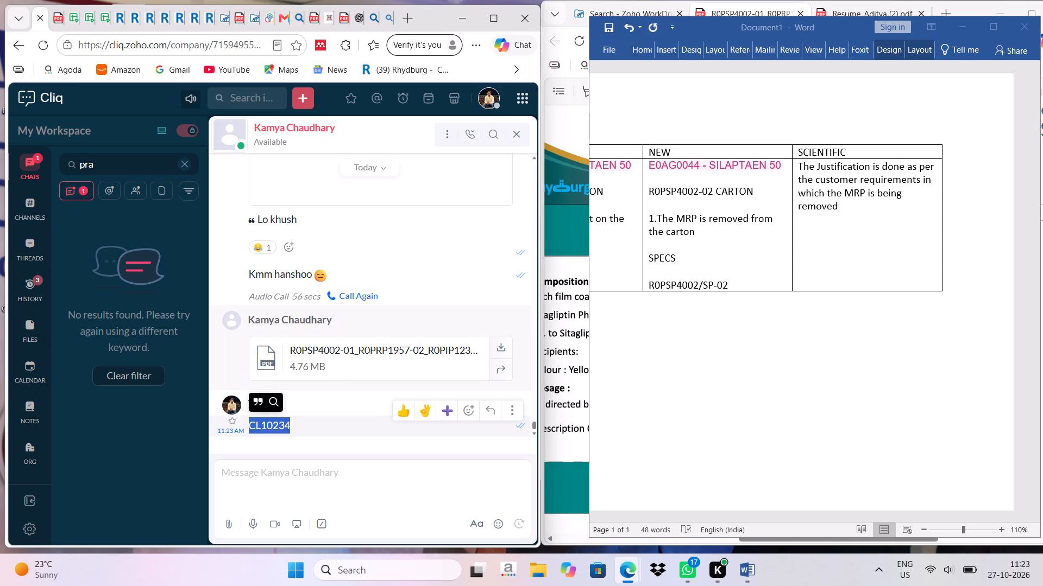
left_click(234, 99)
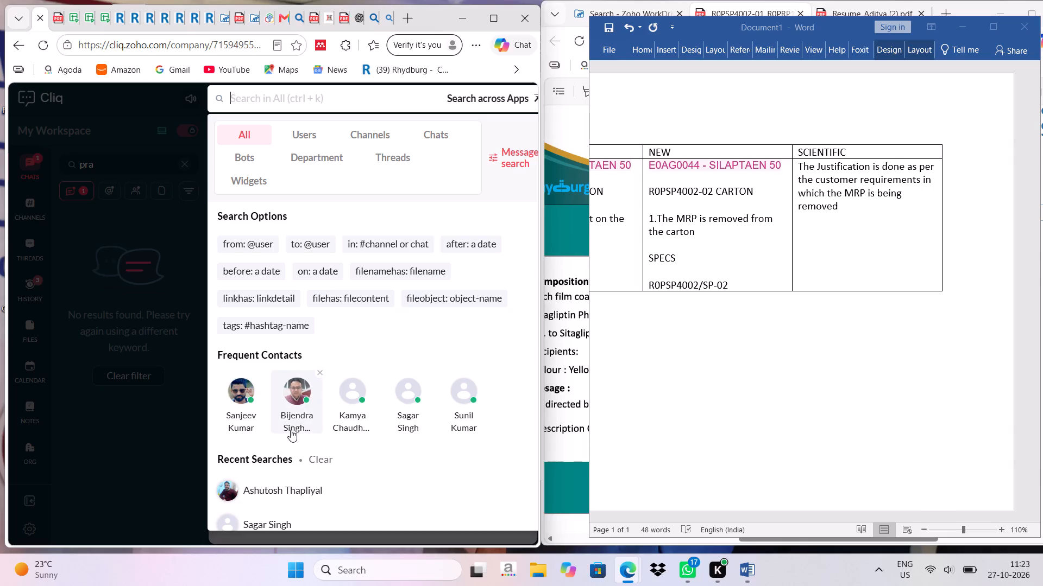
type("sag")
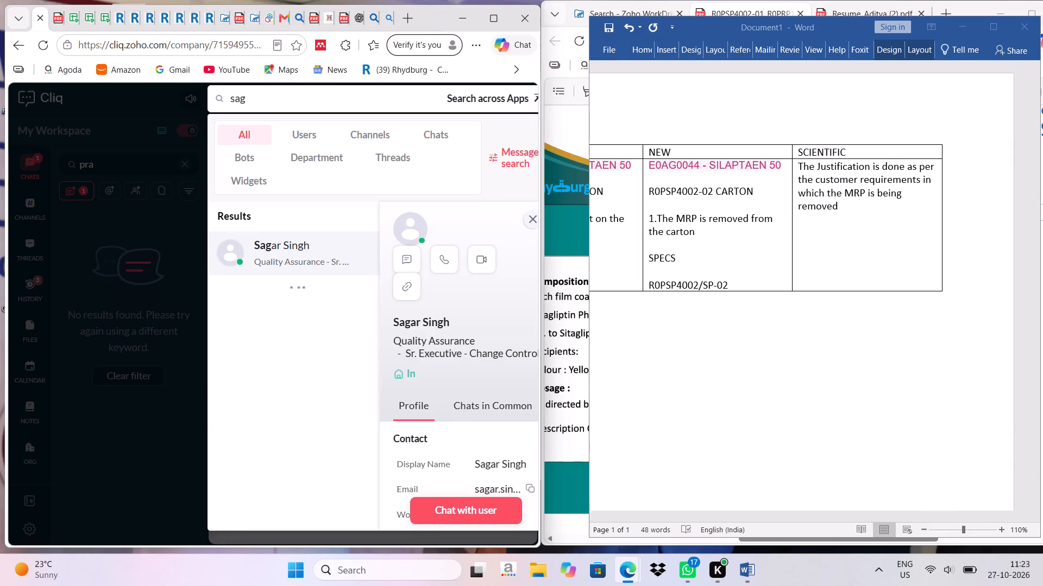
left_click(408, 253)
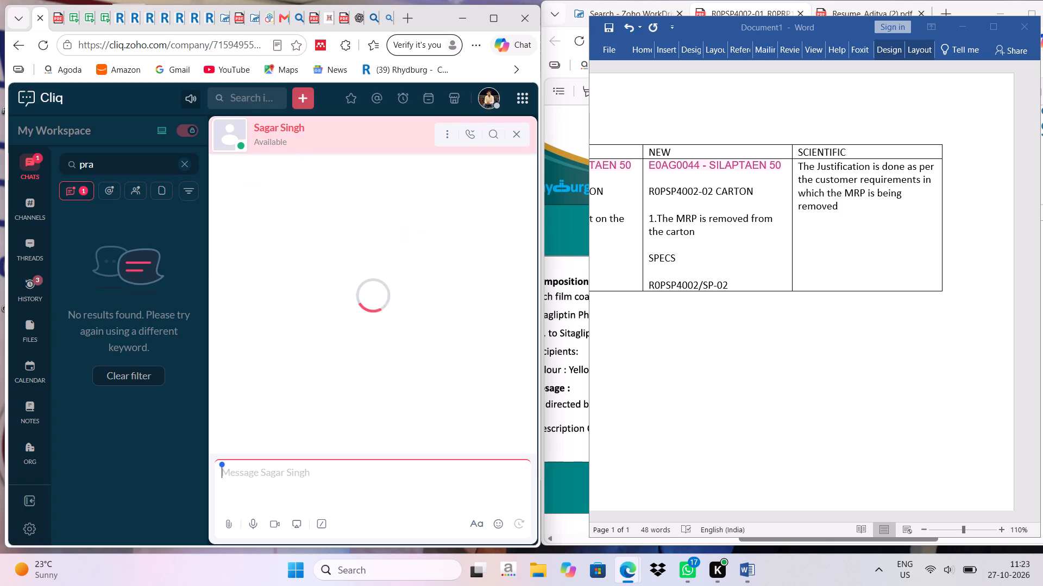
left_click(235, 469)
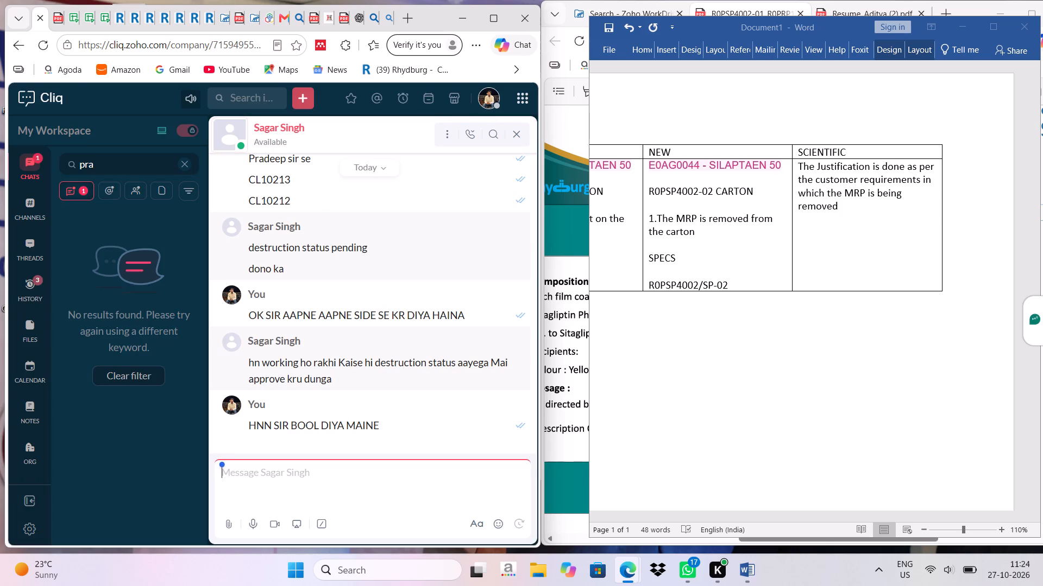
key("ctrl+v")
key("Return")
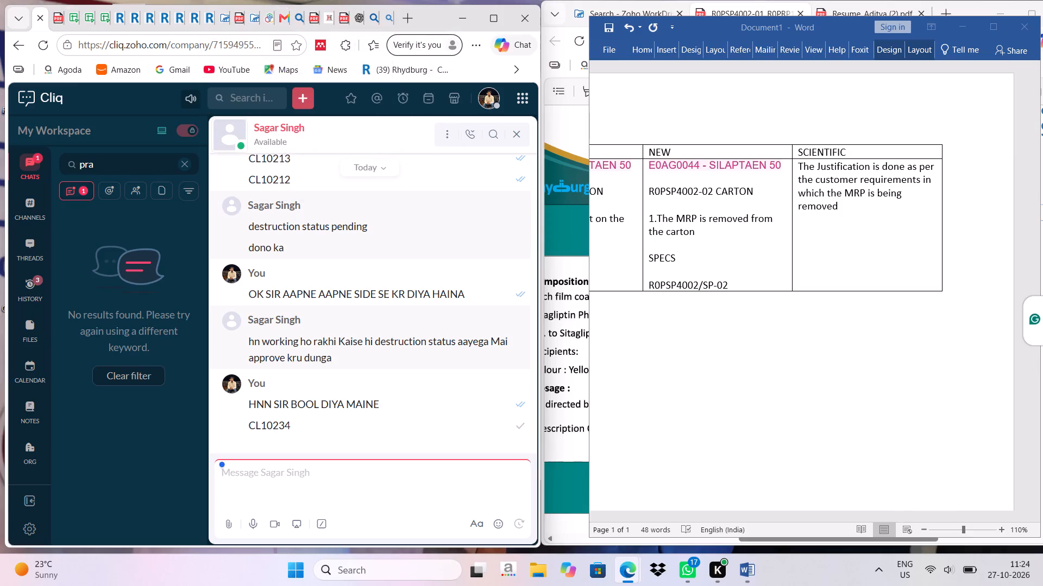
Forward the E0AG0044 SILAPTEAN 50 artwork PDF from Kamya's chat to Sagar in Quality Assurance without a comment.
left_click(241, 102)
type("kamy")
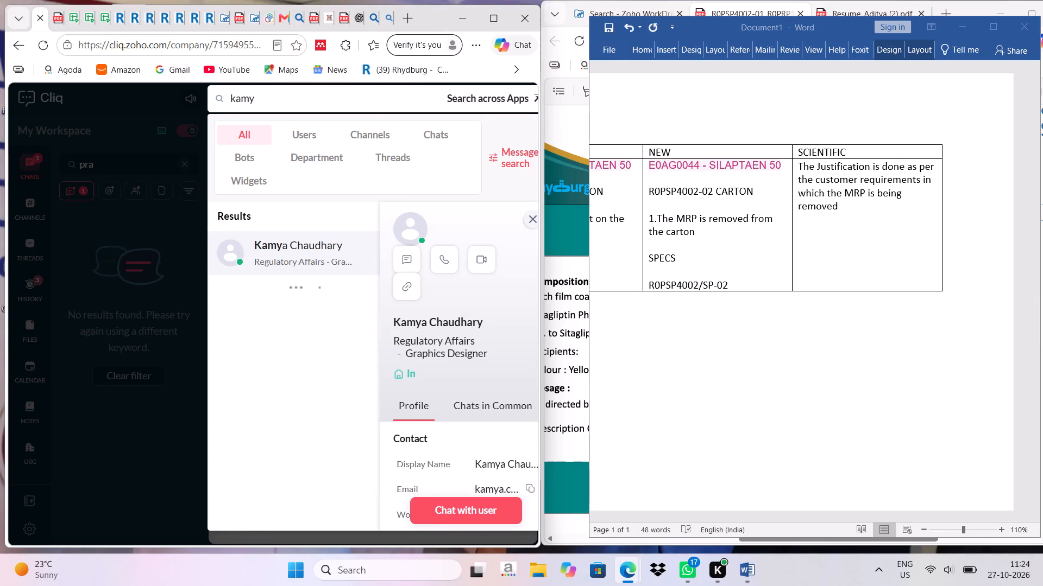
left_click(405, 253)
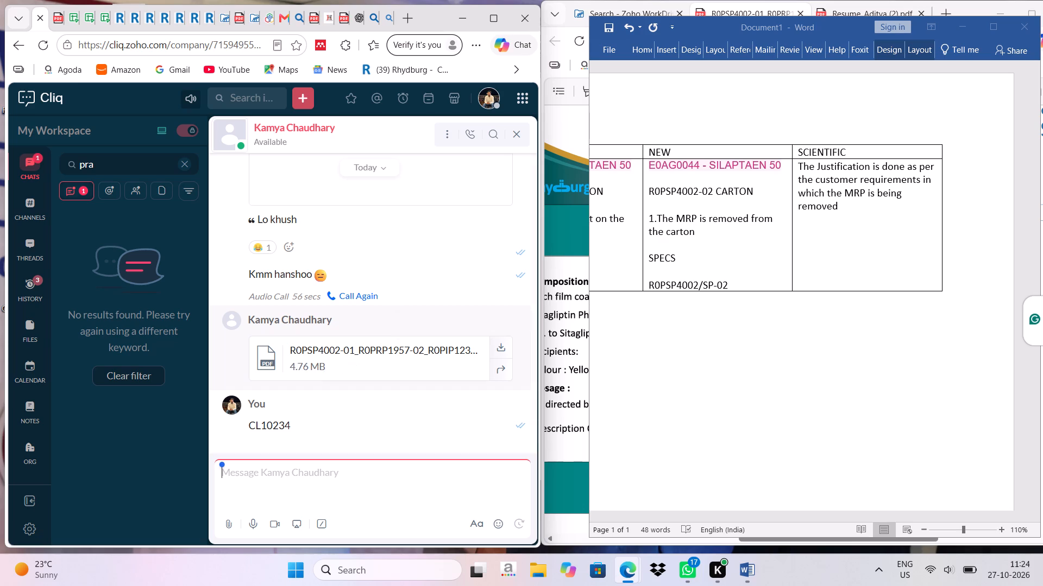
left_click(498, 373)
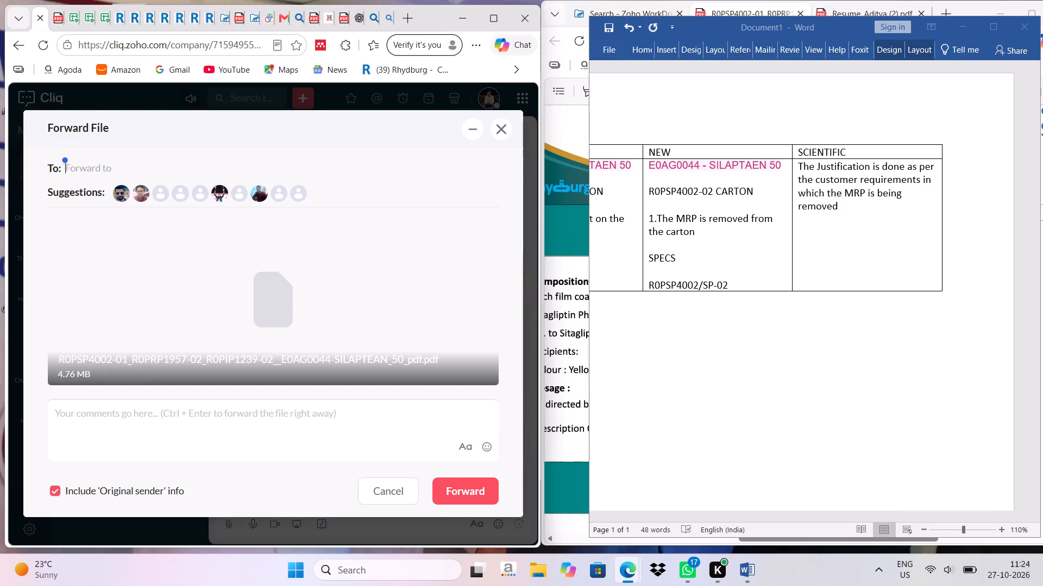
key("s")
key("BackSpace")
type("sagar")
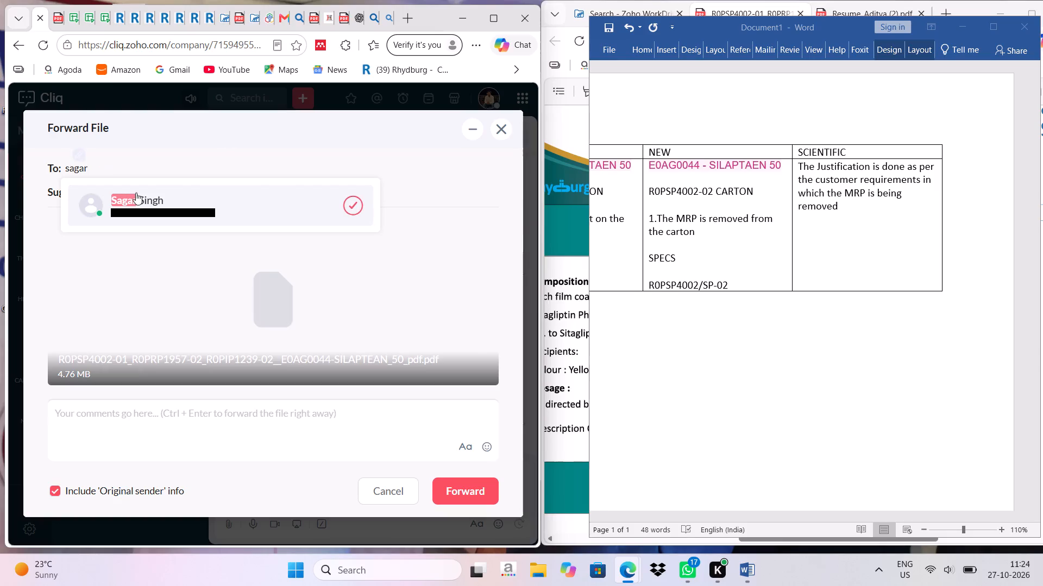
left_click(126, 212)
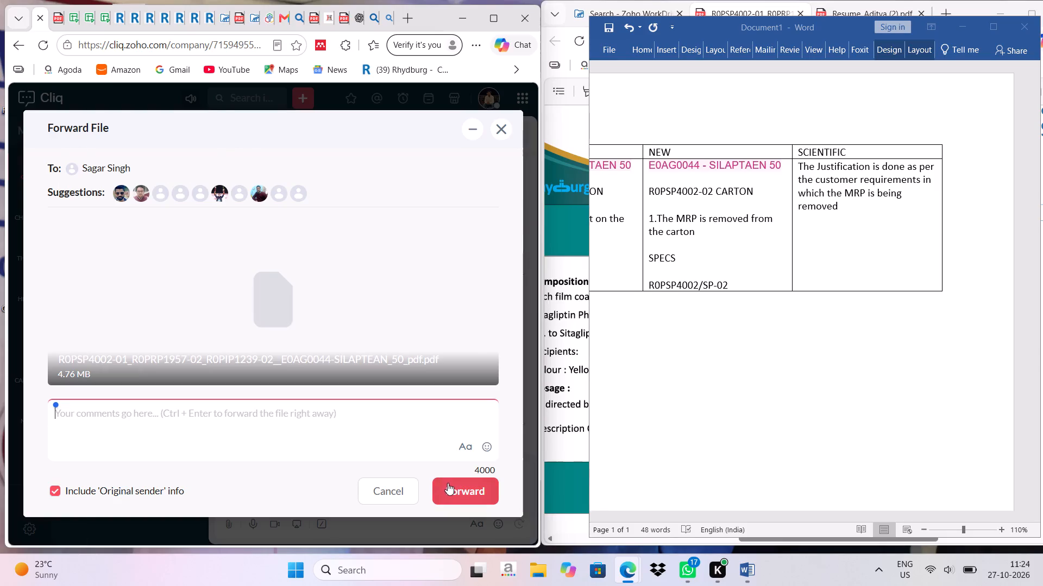
left_click(448, 483)
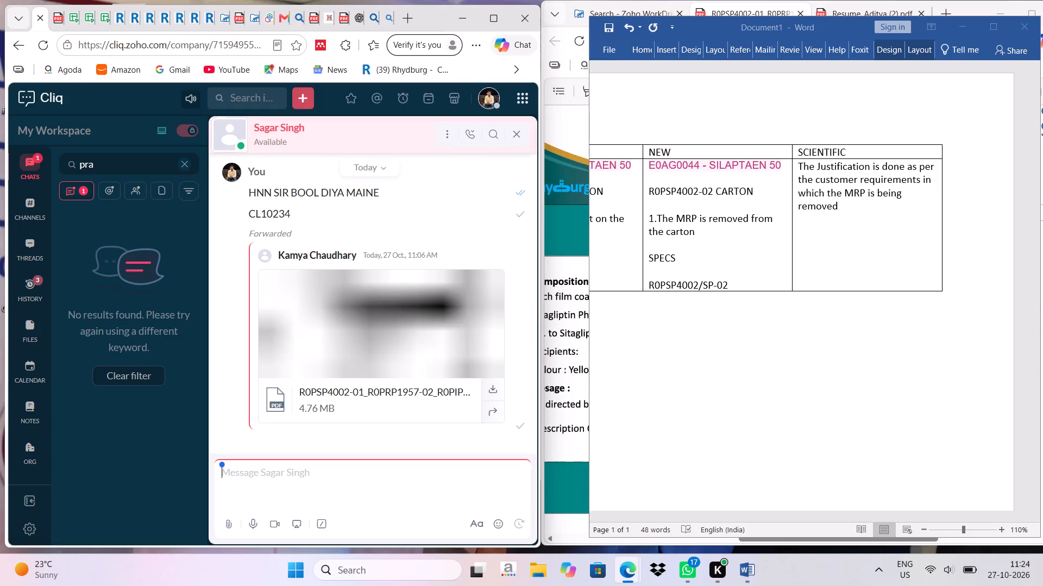
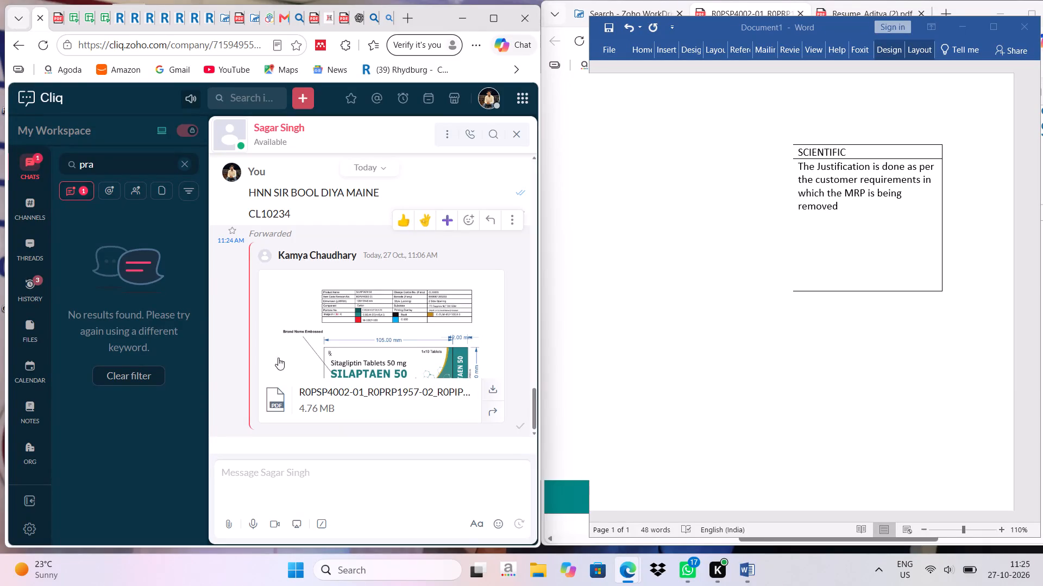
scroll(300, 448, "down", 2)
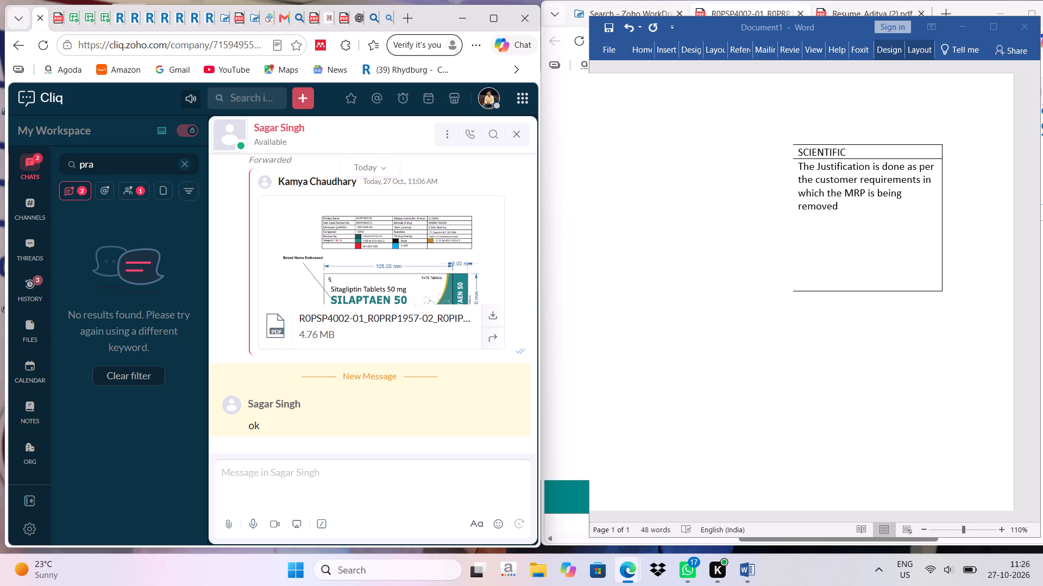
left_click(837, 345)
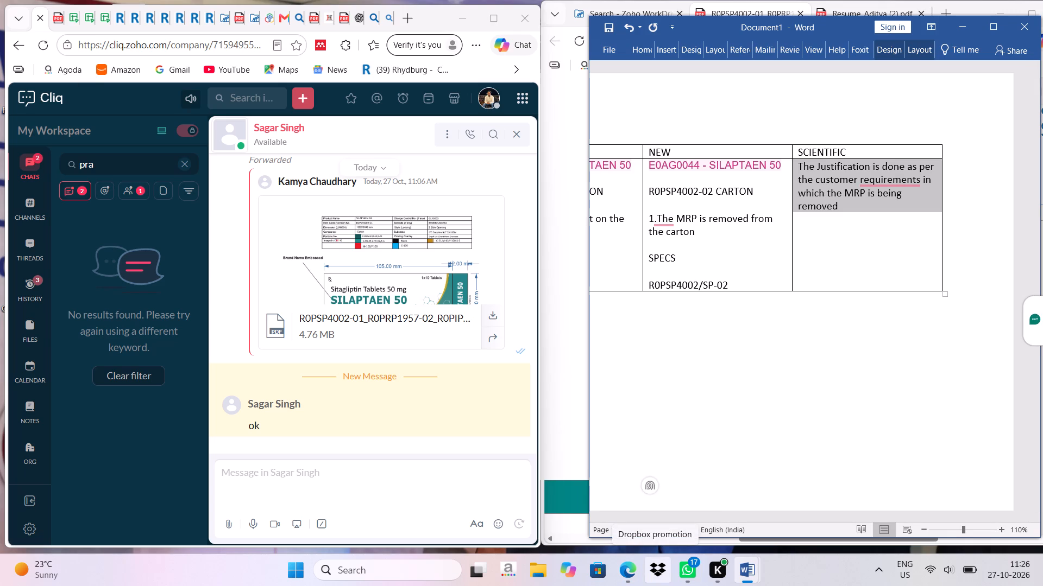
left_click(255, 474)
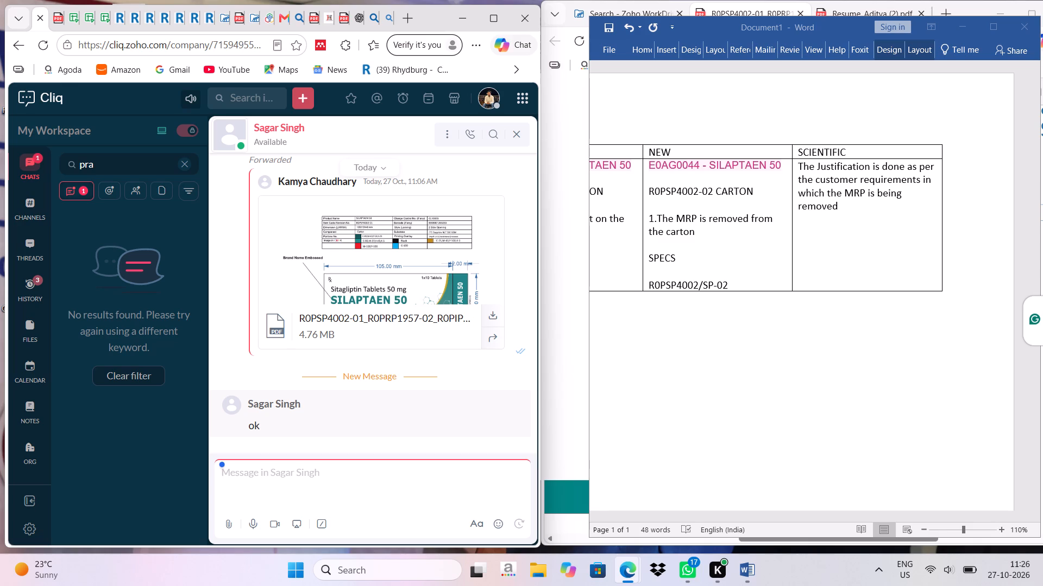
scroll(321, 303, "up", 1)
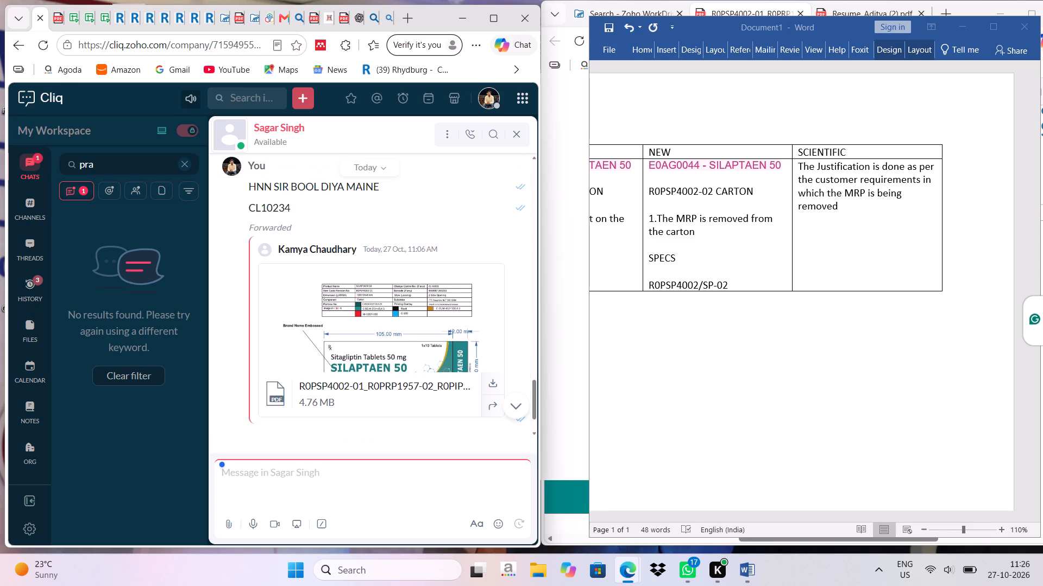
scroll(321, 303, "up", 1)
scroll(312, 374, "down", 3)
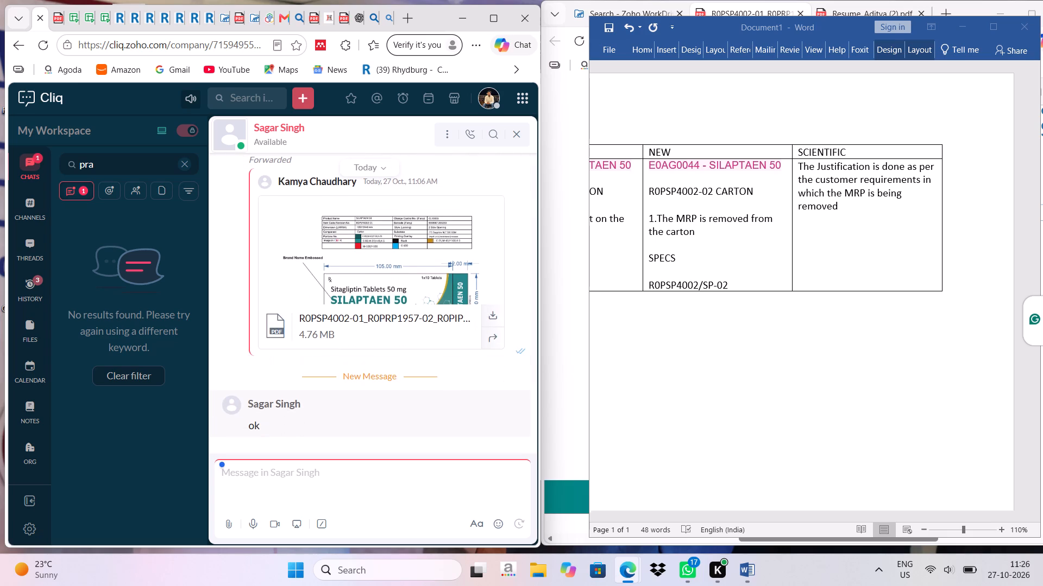
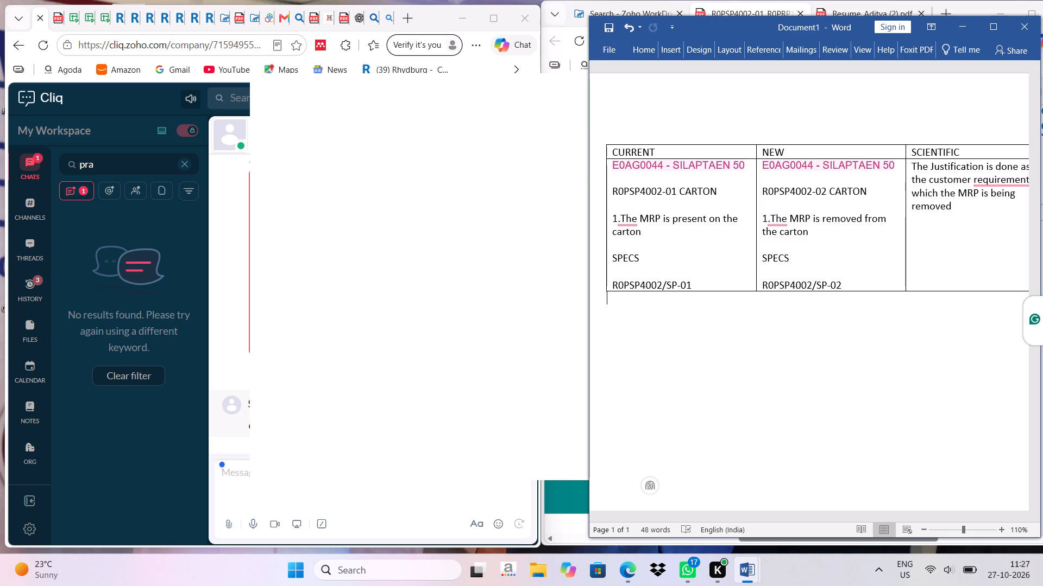
Switch to Cliq and review the recent messages in Sagar's chat around the forwarded SILAPTAEN 50 artwork PDF.
left_click(684, 387)
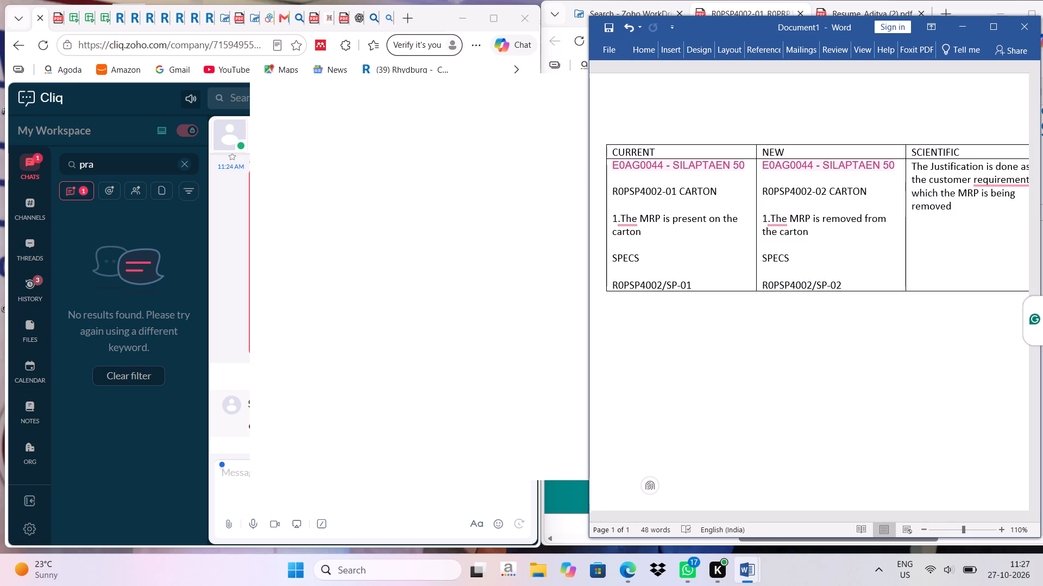
left_click(218, 214)
scroll(331, 320, "down", 4)
scroll(327, 327, "up", 1)
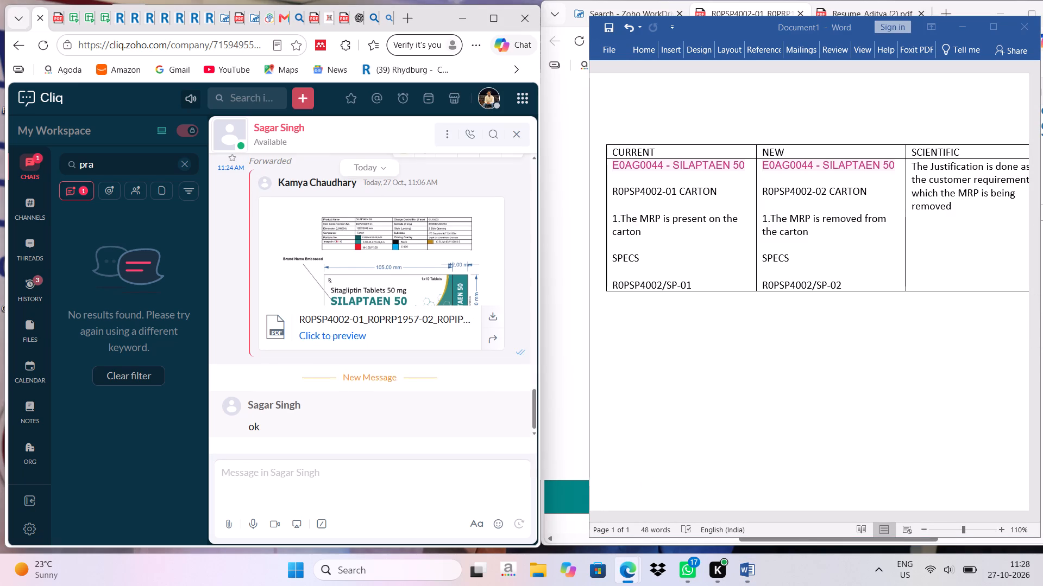
scroll(327, 327, "up", 8)
scroll(326, 327, "down", 11)
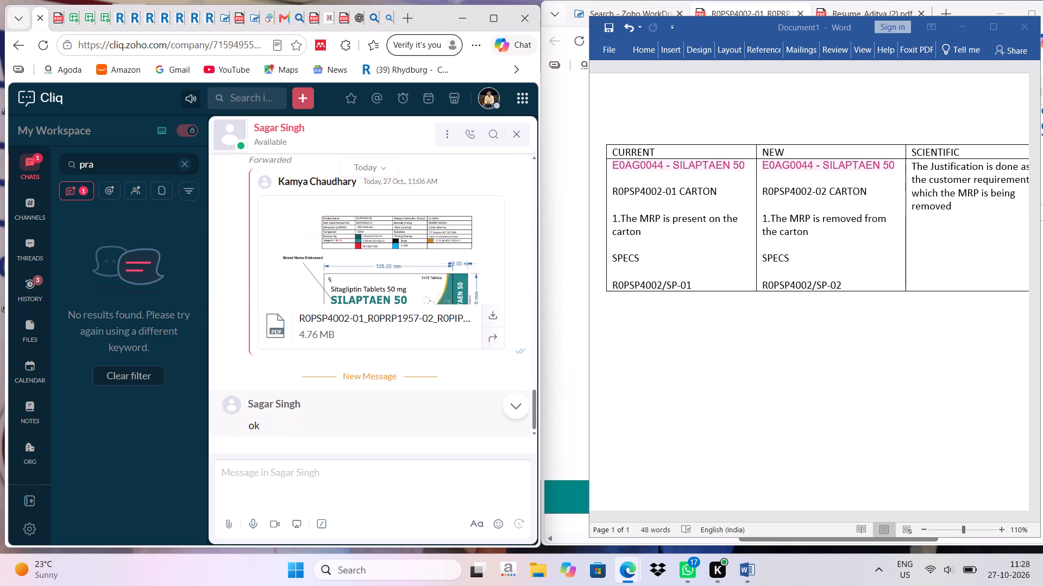
scroll(325, 327, "down", 4)
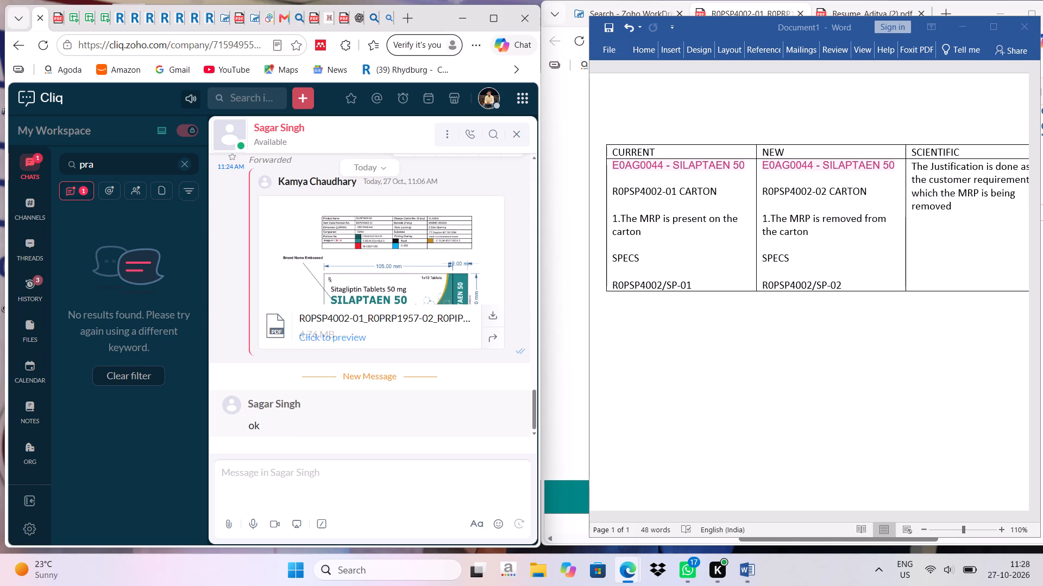